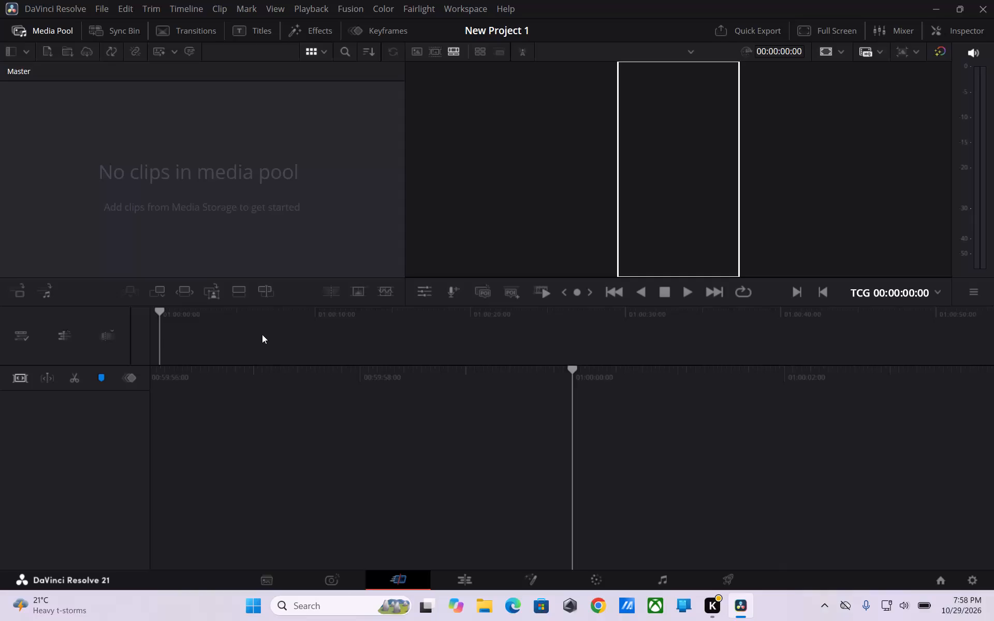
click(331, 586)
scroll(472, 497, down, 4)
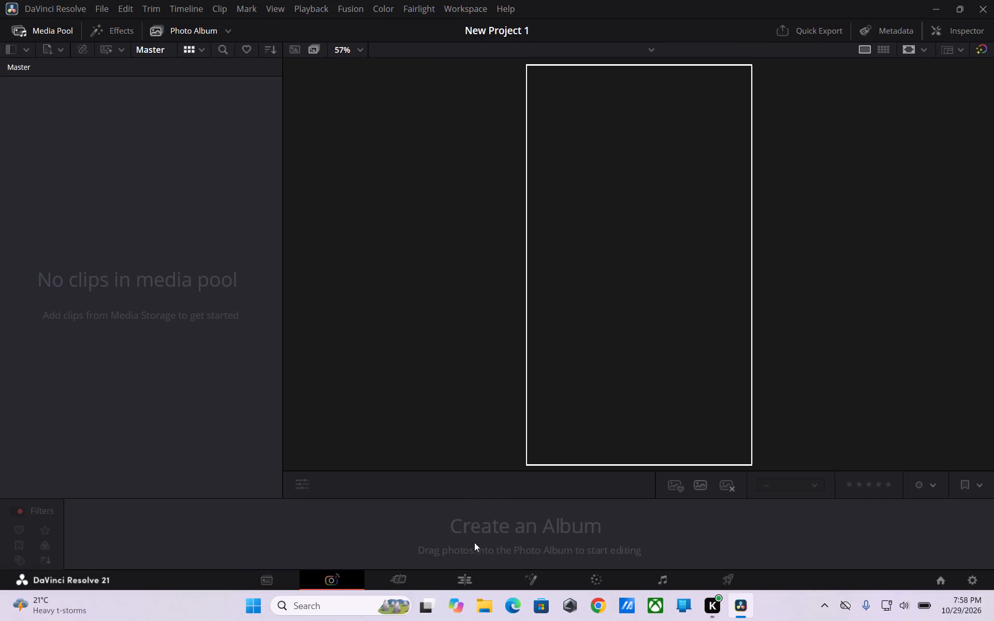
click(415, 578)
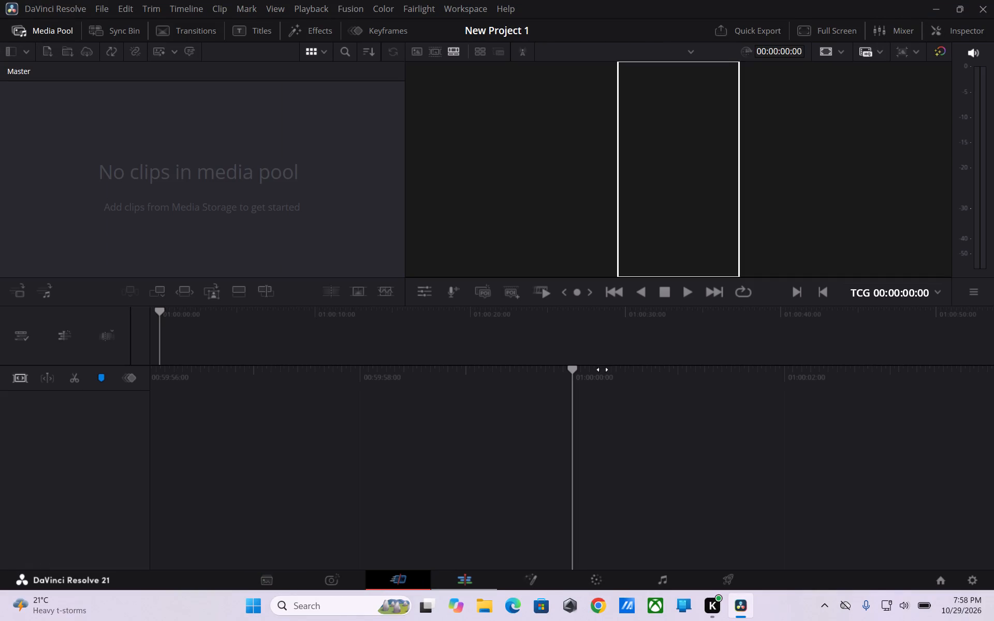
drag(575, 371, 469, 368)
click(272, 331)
Switch to Google Chrome with the second listed profile and open the Content Rewards submissions page.
click(602, 605)
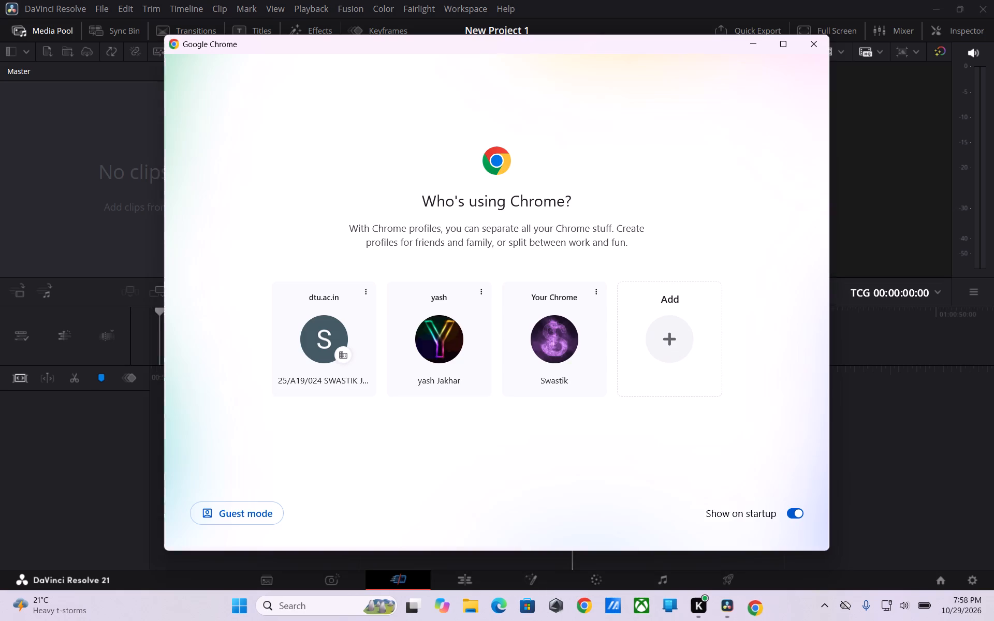
click(443, 357)
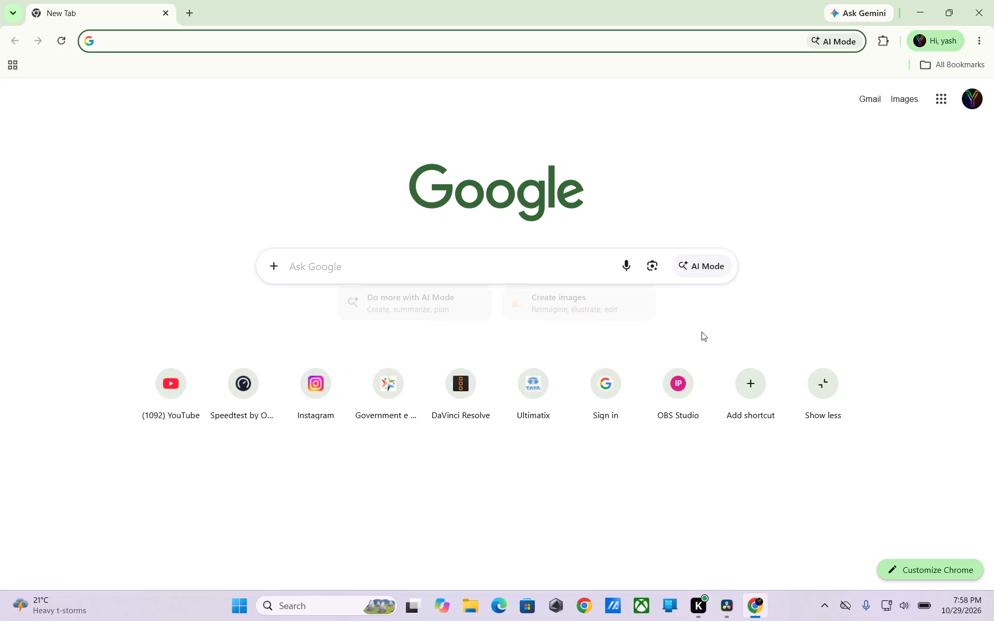
click(312, 46)
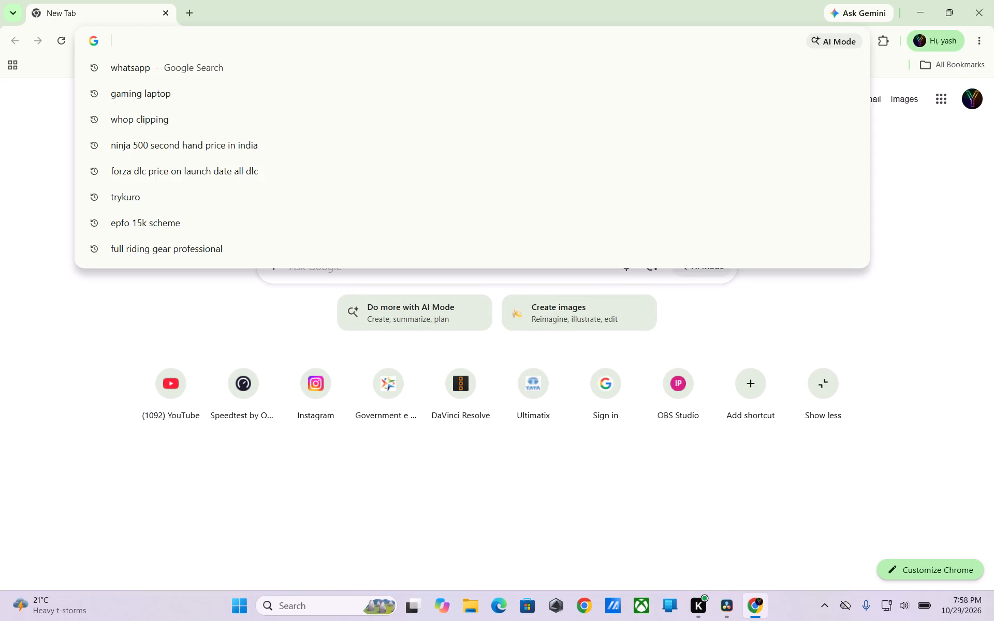
key(c)
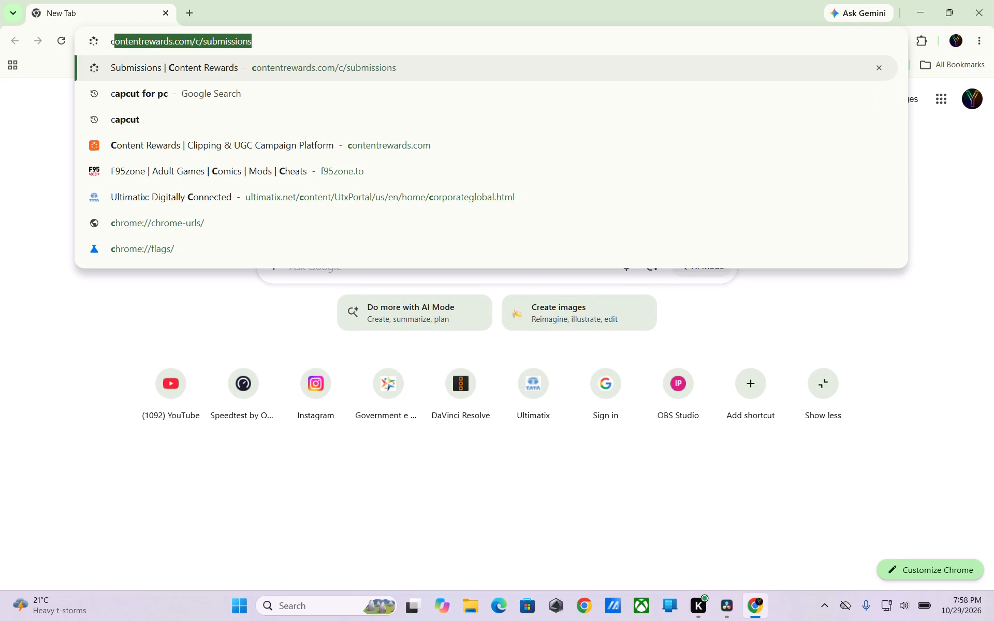
click(313, 41)
key(Return)
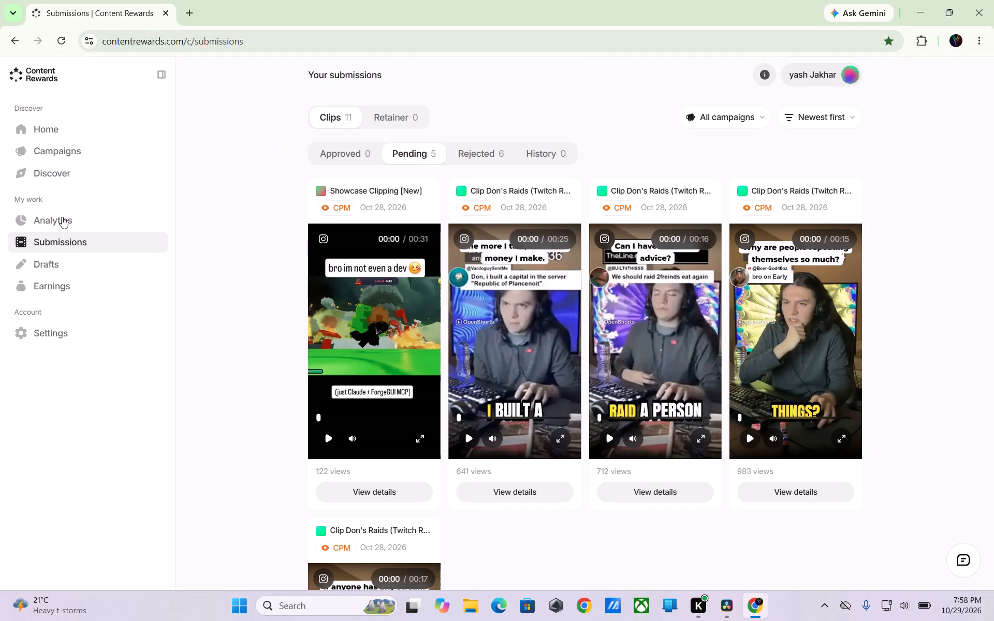
View the account's Analytics page for the last 30 days and return to the submissions list.
click(65, 224)
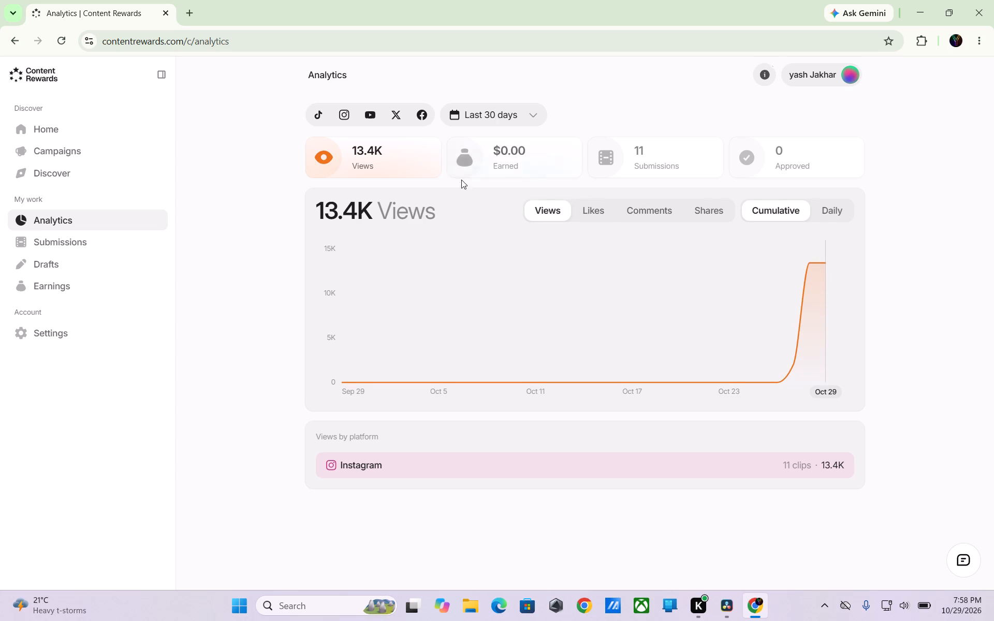
click(670, 114)
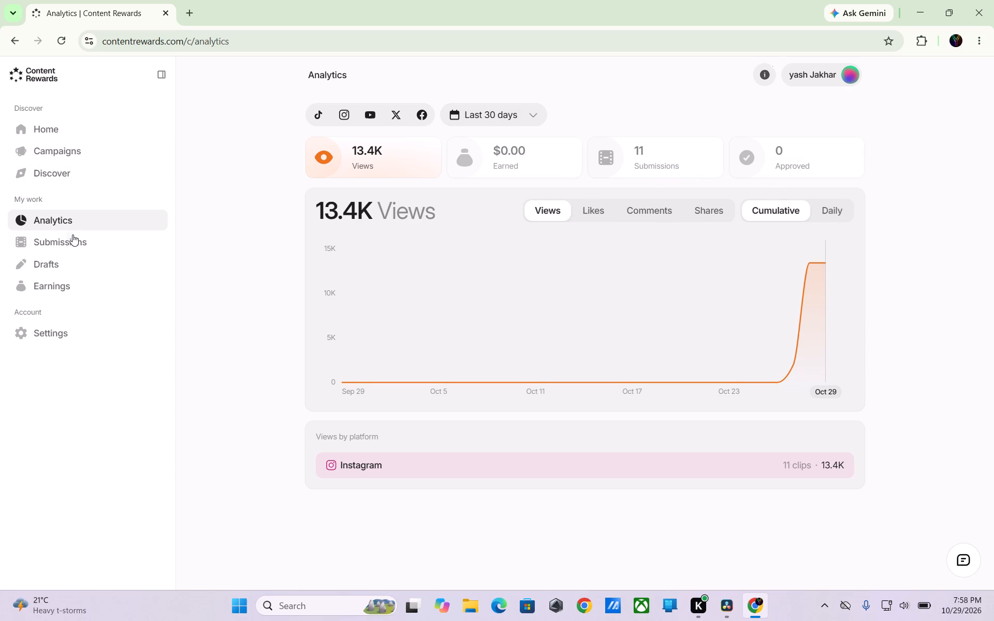
click(75, 237)
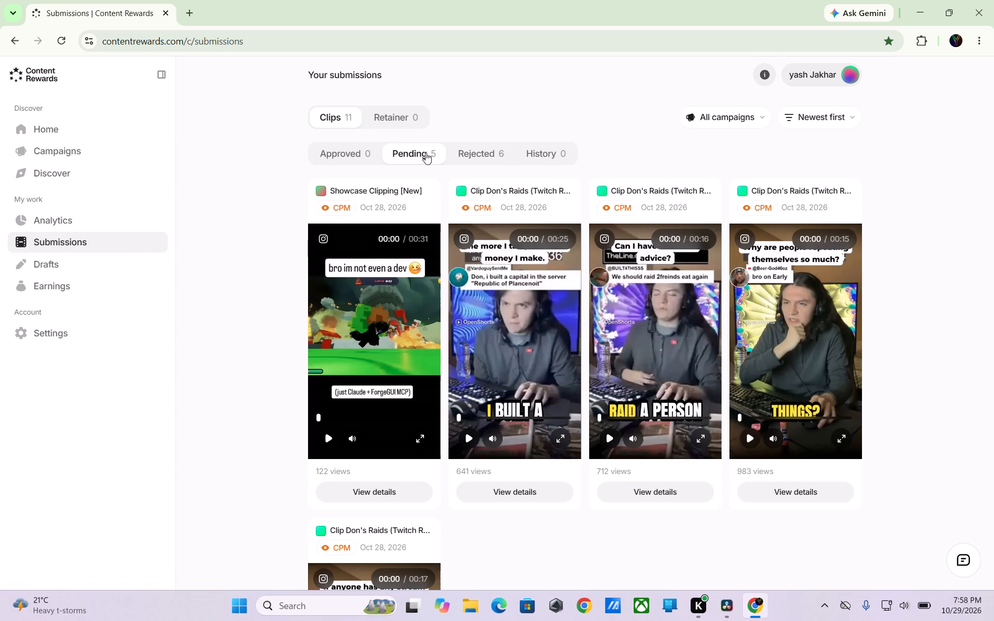
Open the Showcase Clipping [New] campaign by BloxClips from the joined campaigns.
click(111, 177)
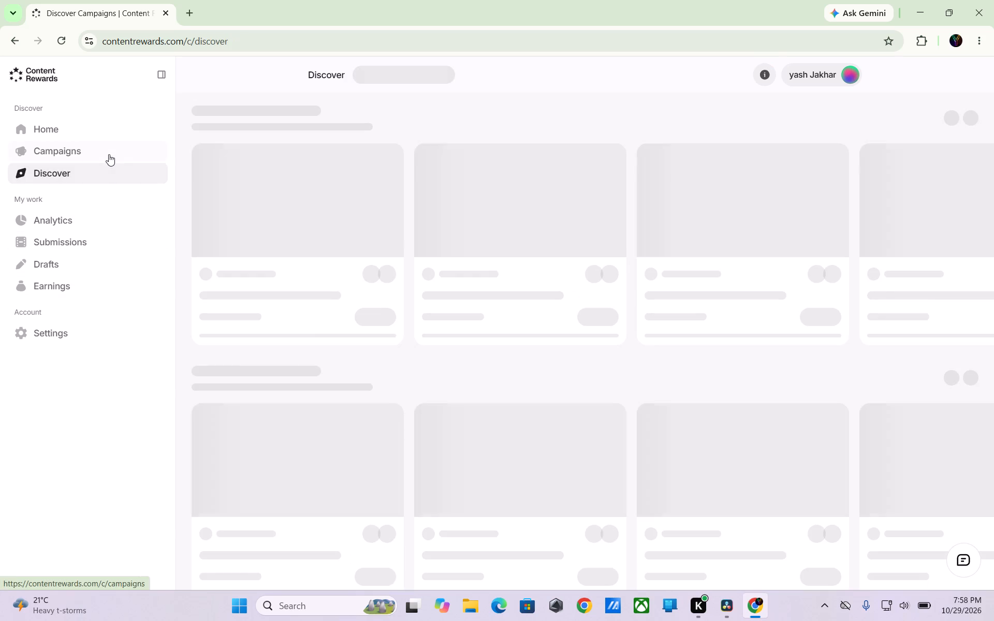
click(109, 154)
scroll(429, 324, down, 3)
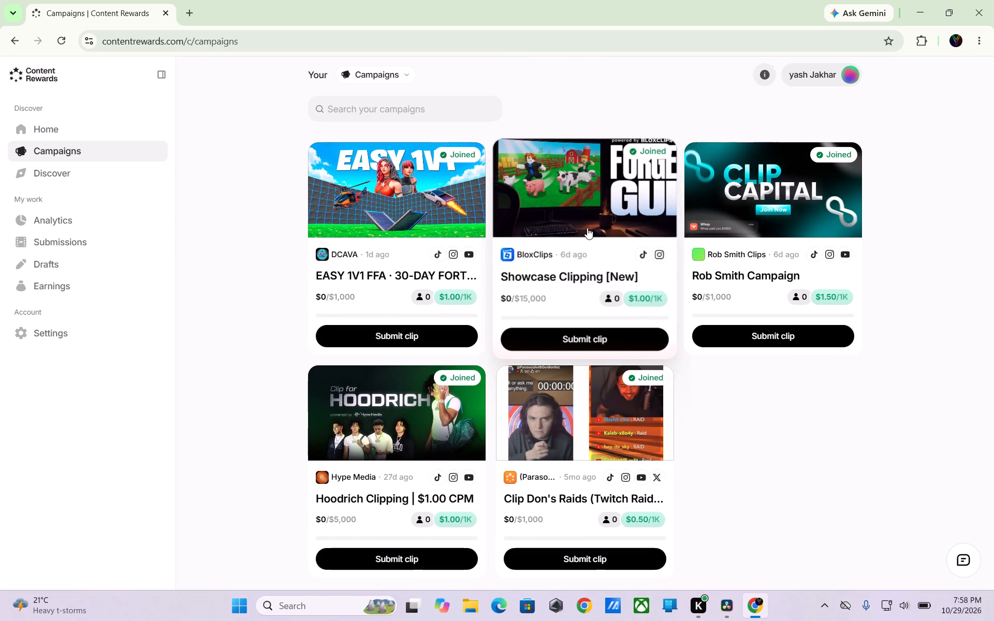
click(584, 244)
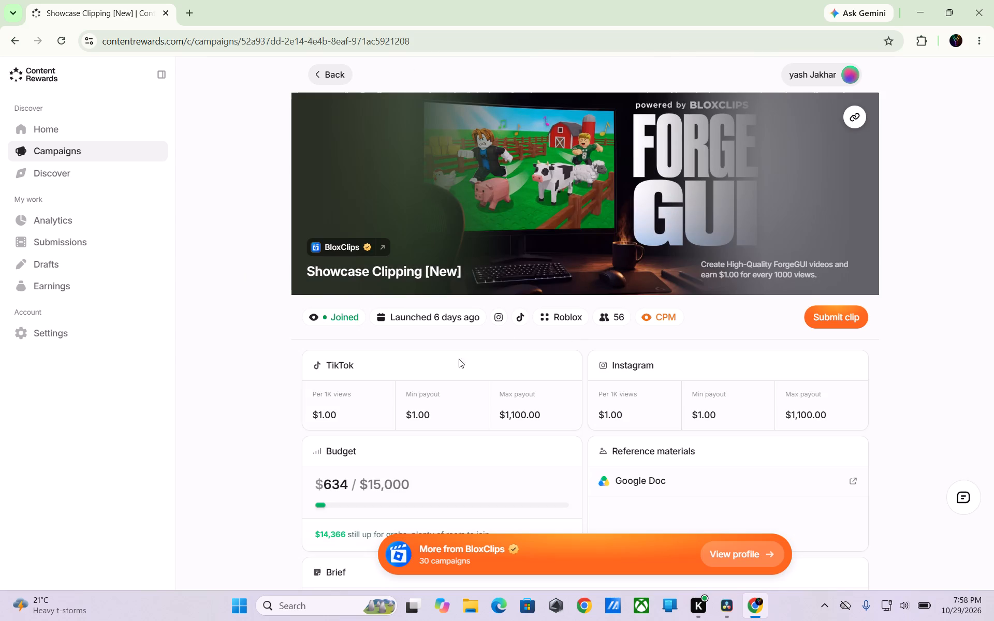
Look over the campaign's payout, brief and requirements, and open its Google Doc reference material.
scroll(469, 443, down, 4)
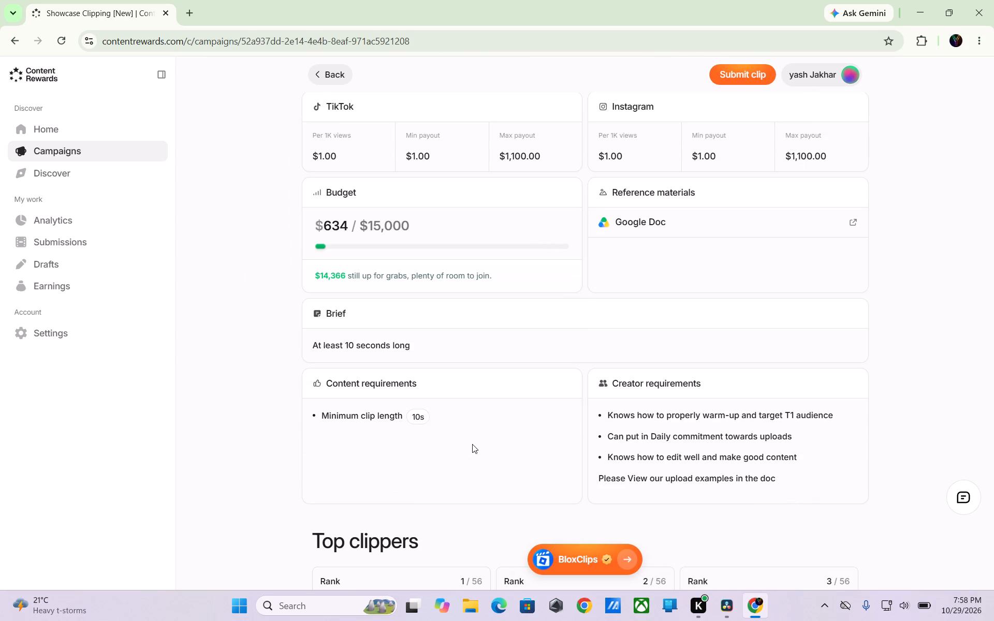
scroll(614, 456, up, 1)
click(648, 286)
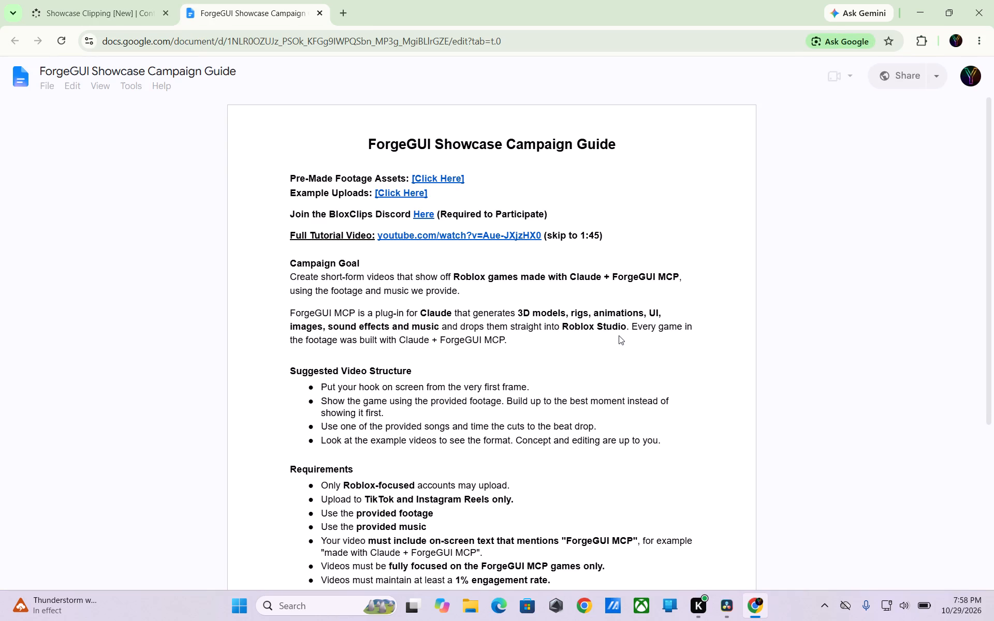
Open the Example Uploads link from the ForgeGUI Showcase Campaign Guide.
click(401, 194)
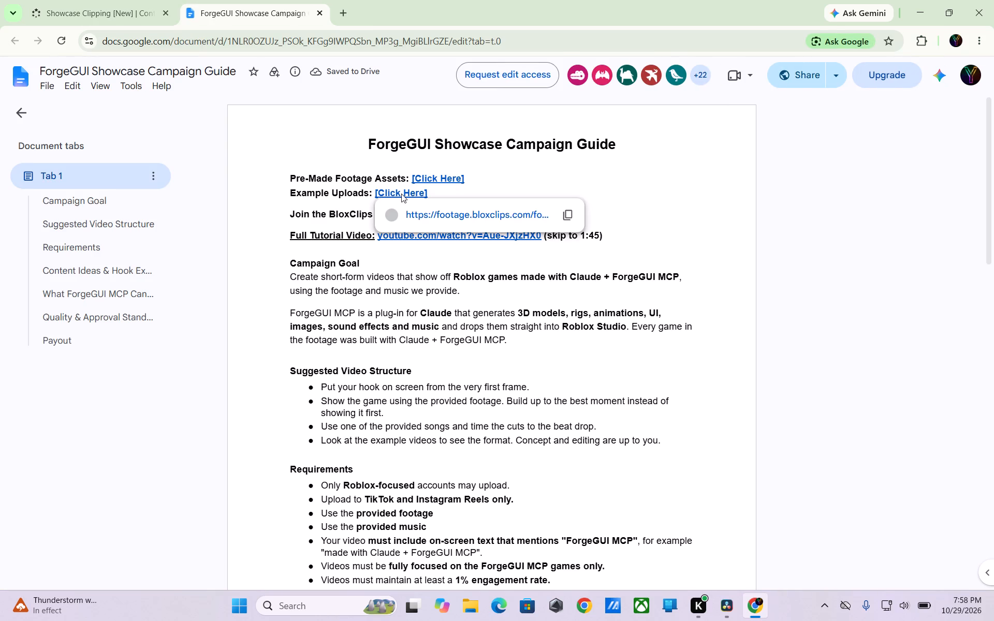
click(441, 215)
Return to the campaign guide and open the Pre-Made Footage Assets link.
click(275, 0)
click(452, 181)
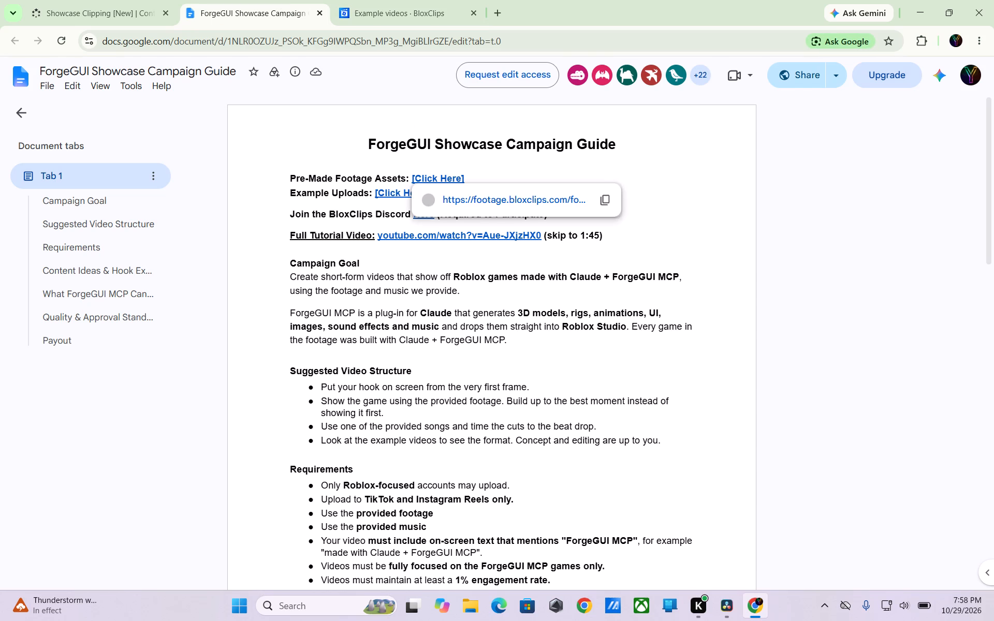
Open the pre-made footage library from the ForgeGUI Showcase Campaign Guide and close the separate Example videos tab.
click(462, 200)
click(583, 0)
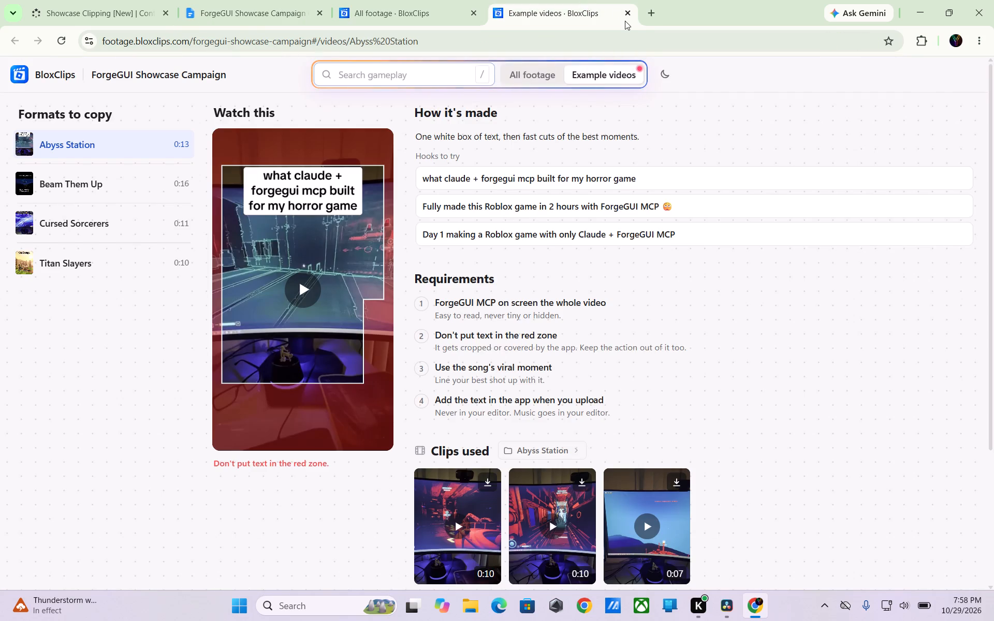
click(627, 16)
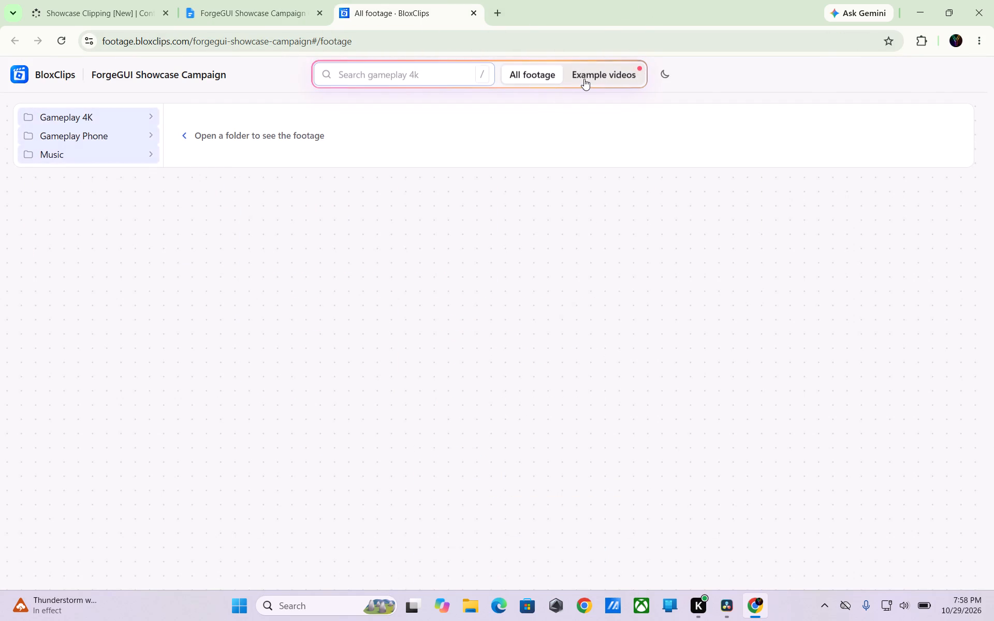
click(584, 79)
click(511, 81)
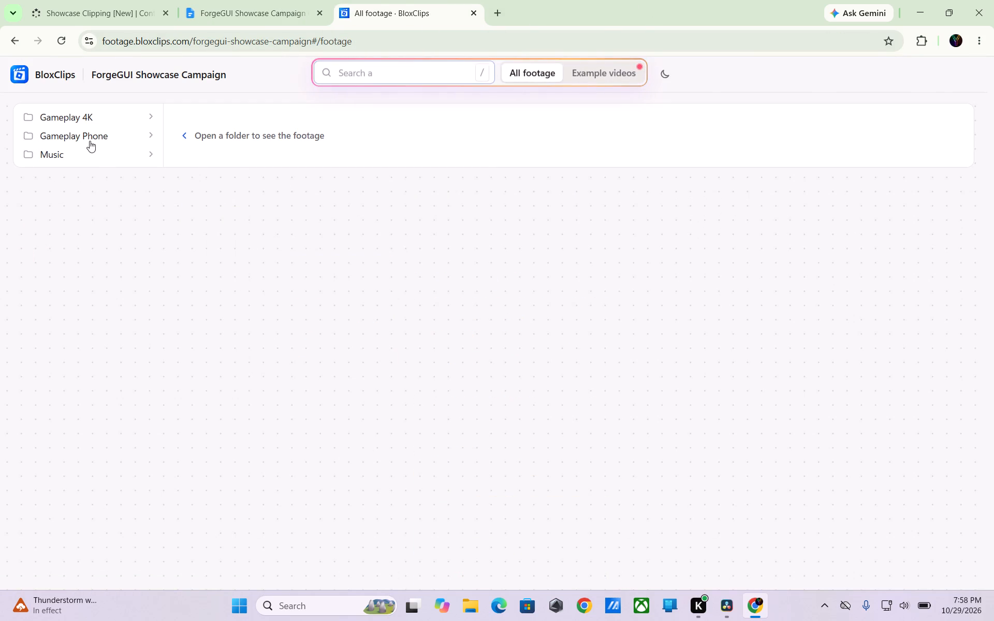
Look through the Titan Slayers and Cursed Sorcerers folders in Gameplay 4K and preview the Cursed Sorcerers 17 clip.
click(80, 122)
click(204, 171)
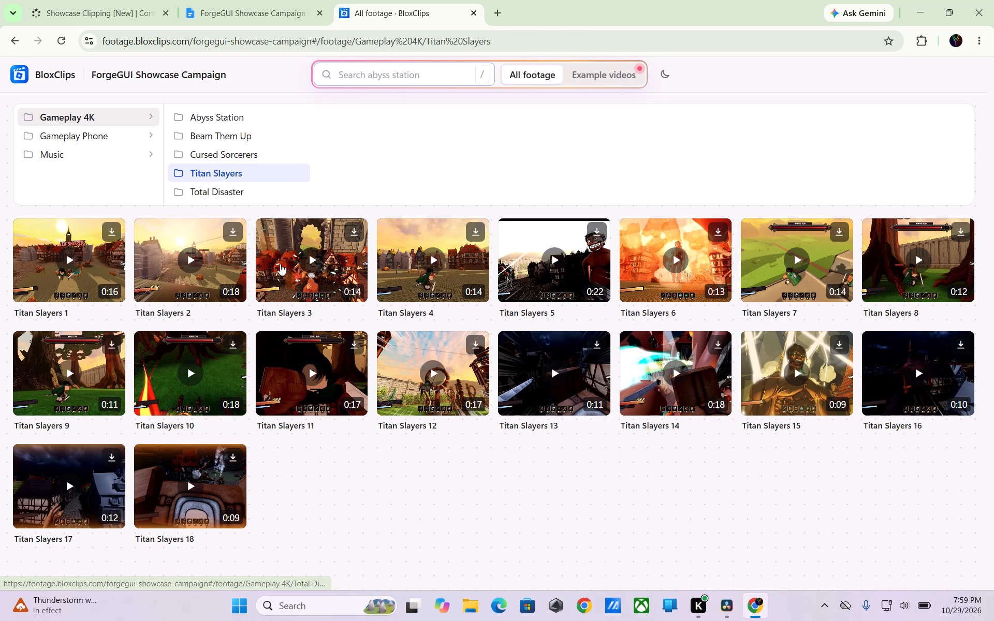
click(231, 146)
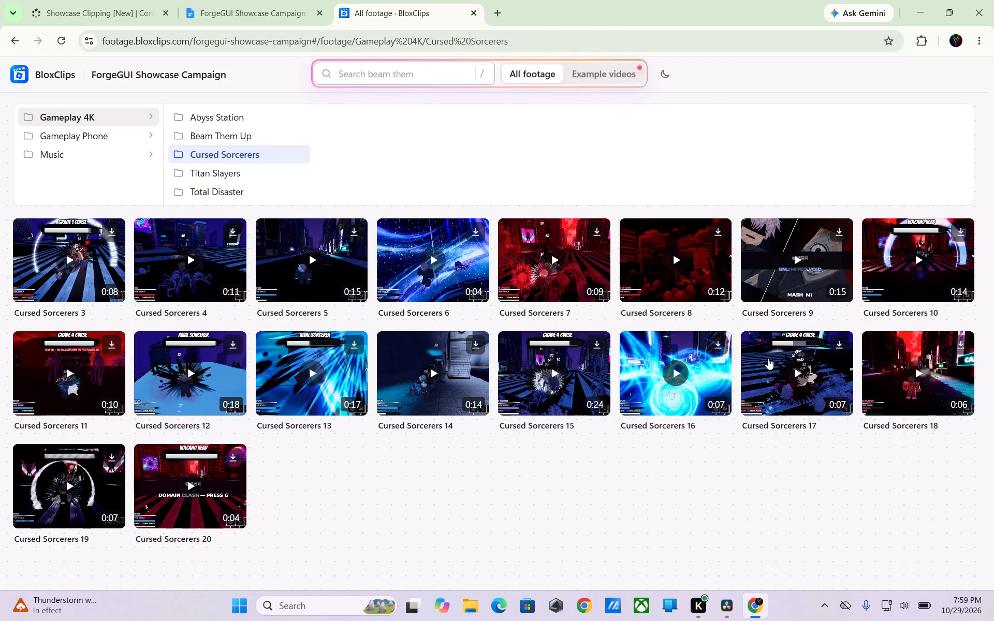
click(789, 379)
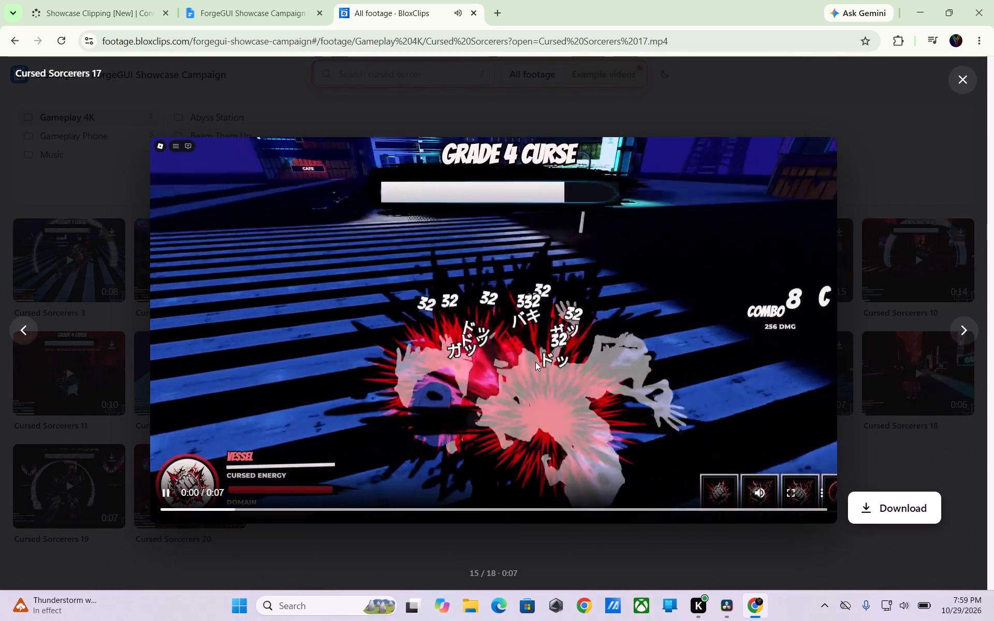
click(885, 336)
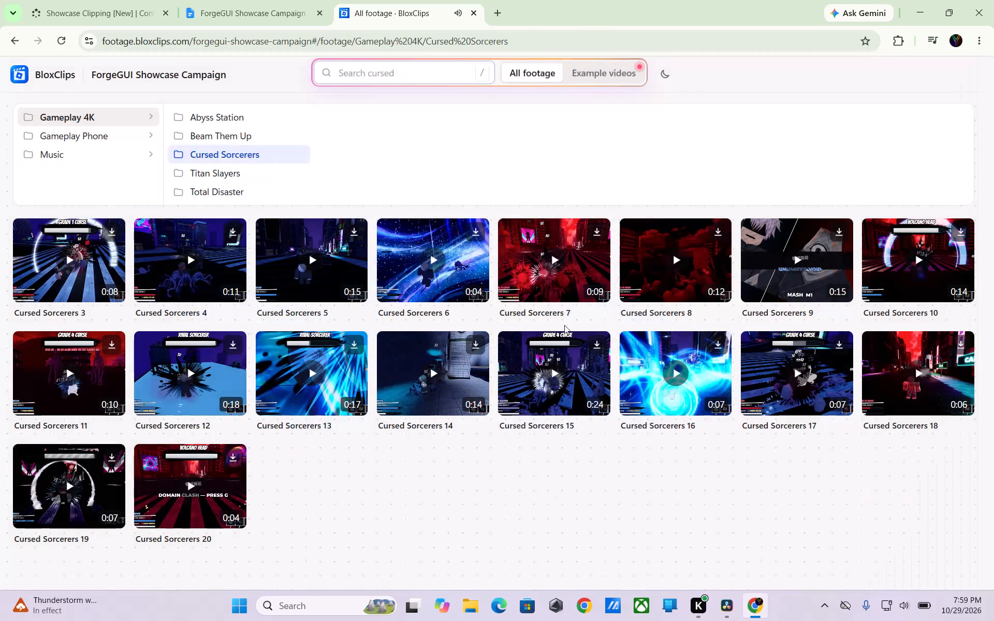
Preview the Beam Them Up 8 clip from the Gameplay 4K footage, skipping ahead through it.
click(246, 127)
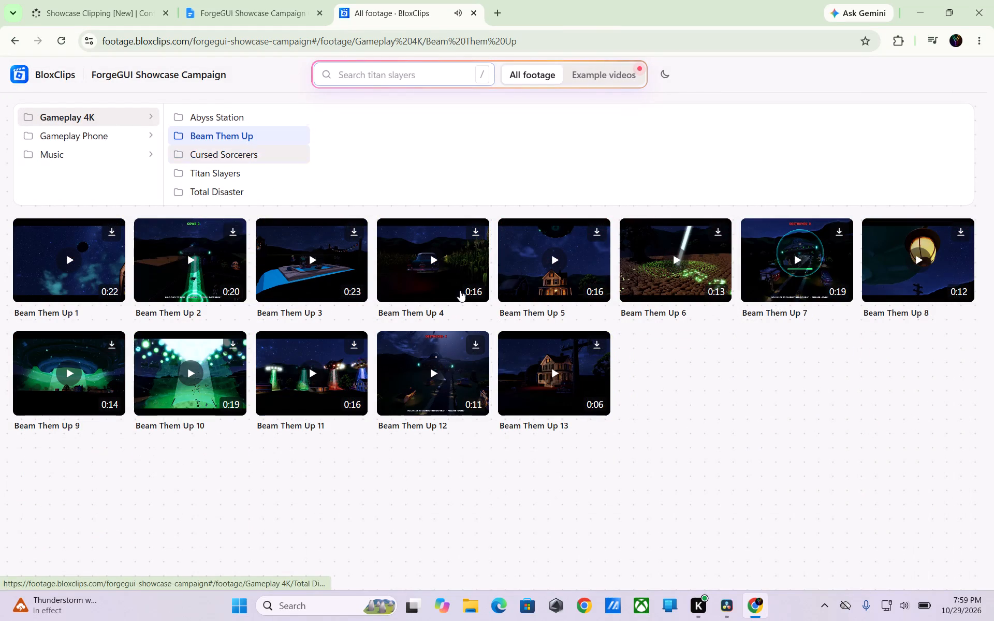
click(895, 269)
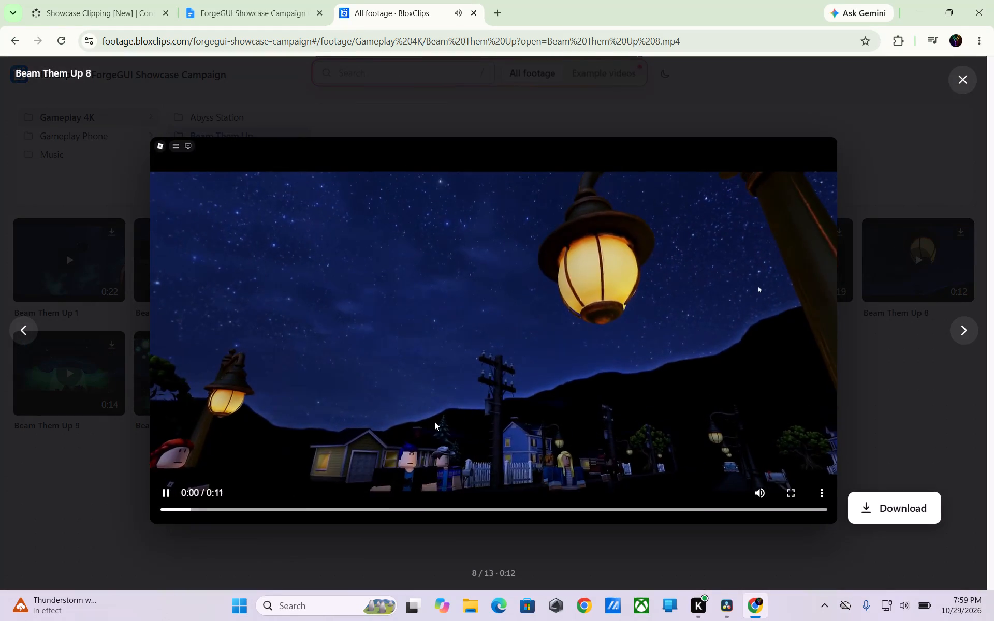
click(318, 508)
click(408, 514)
click(491, 515)
click(556, 516)
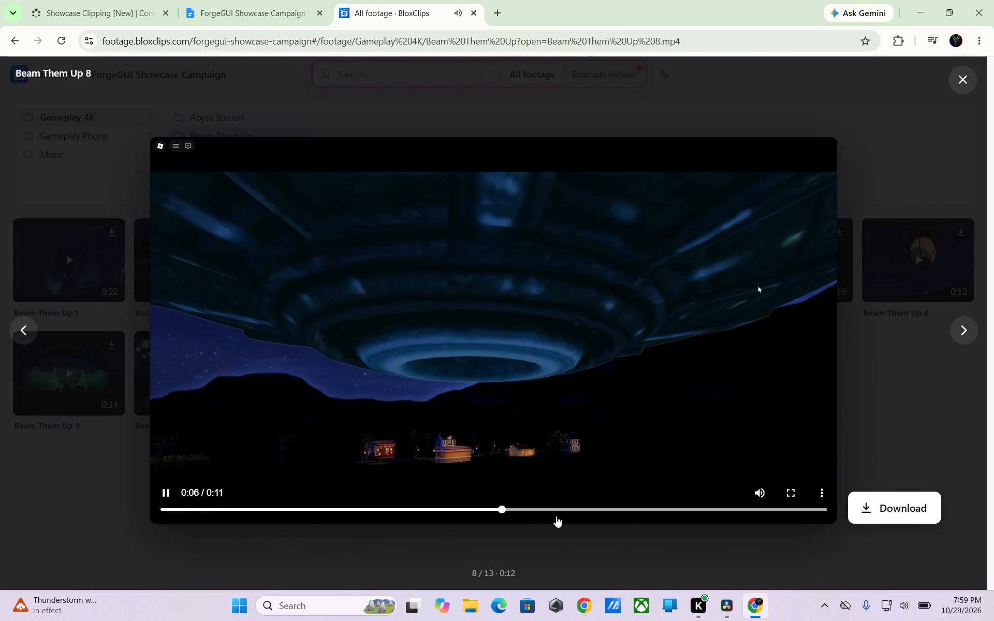
click(623, 514)
click(901, 428)
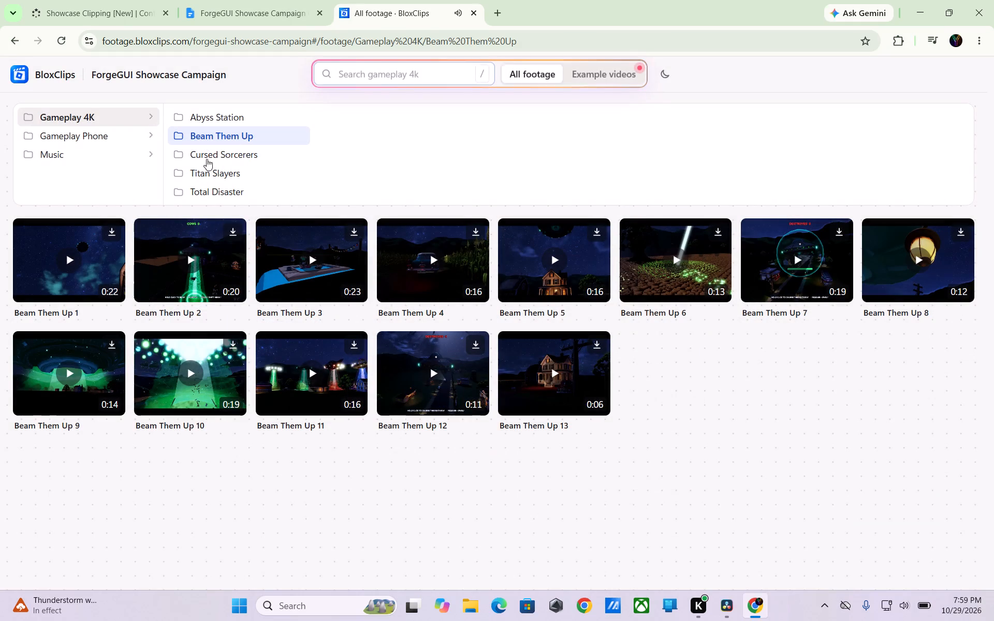
Preview the Abyss Station 2 clip from the Gameplay 4K footage, skipping ahead through its second half.
click(210, 118)
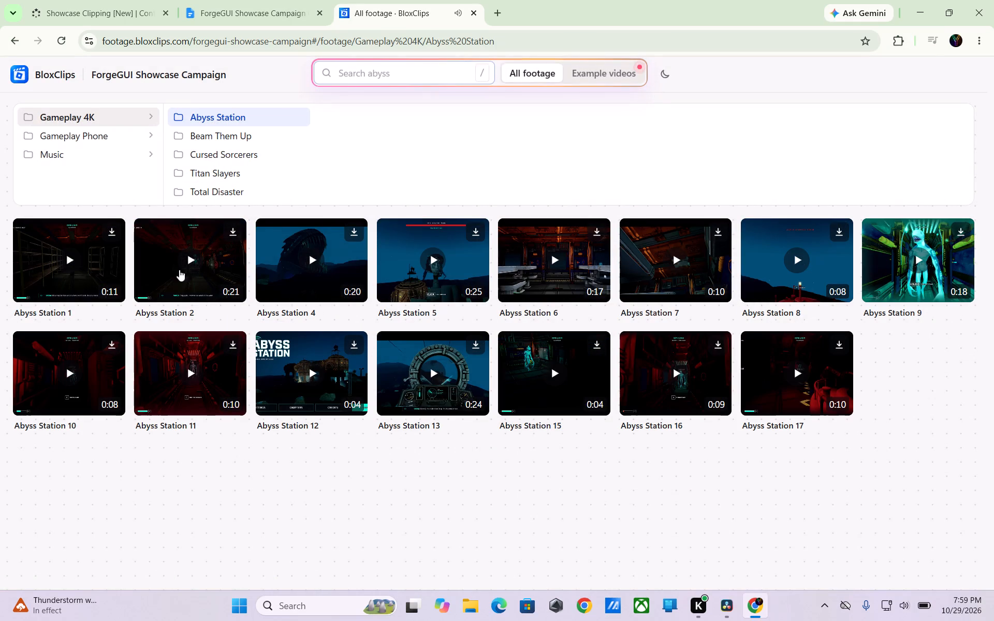
click(196, 265)
click(431, 510)
click(500, 514)
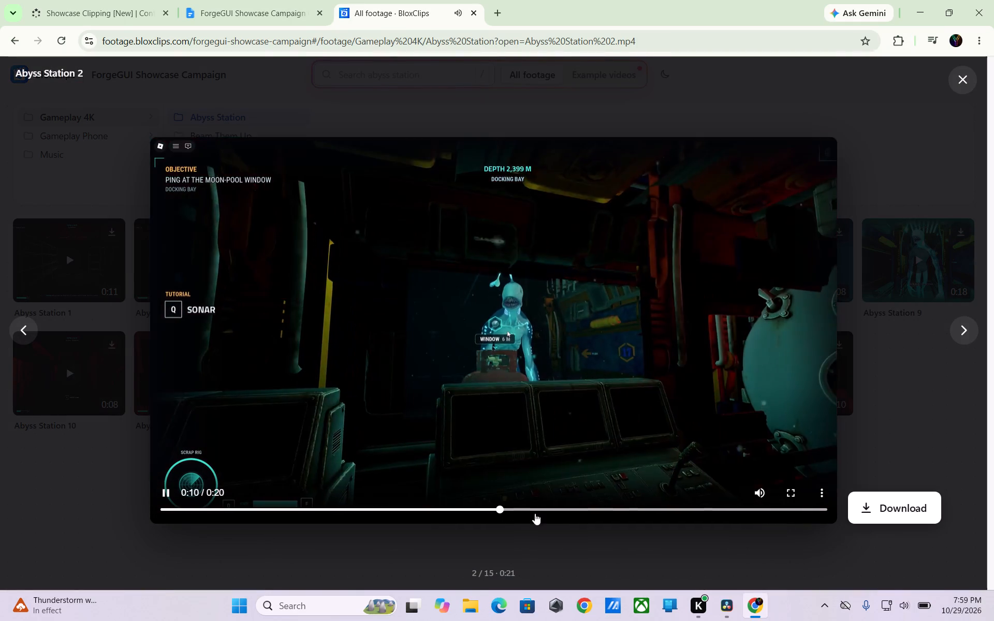
click(558, 513)
click(602, 508)
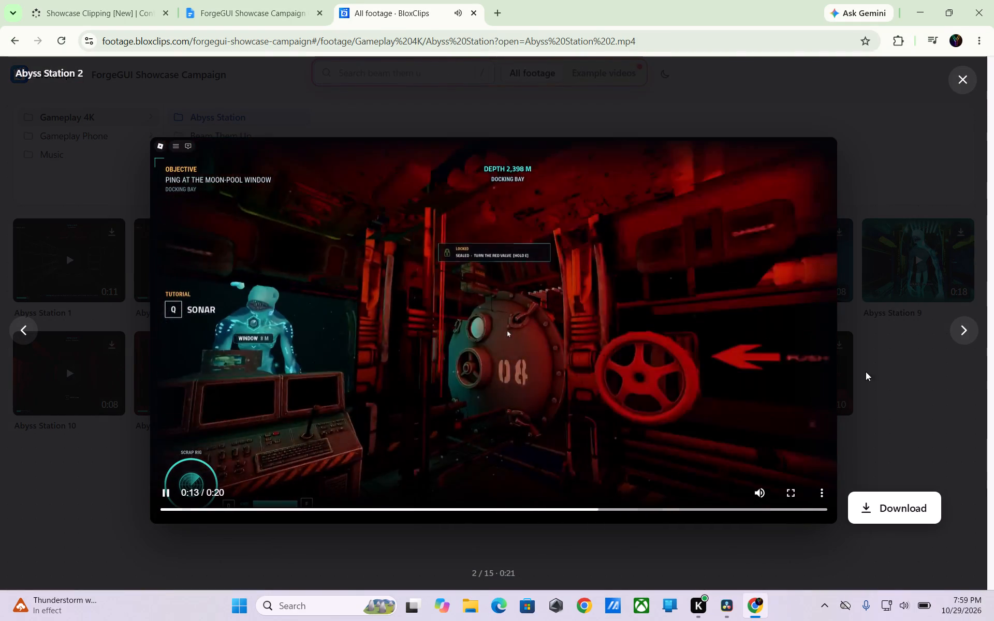
click(897, 369)
Check the Total Disaster folder in Gameplay 4K, and preview the Titan Slayers 18 clip from the Titan Slayers folder.
click(234, 196)
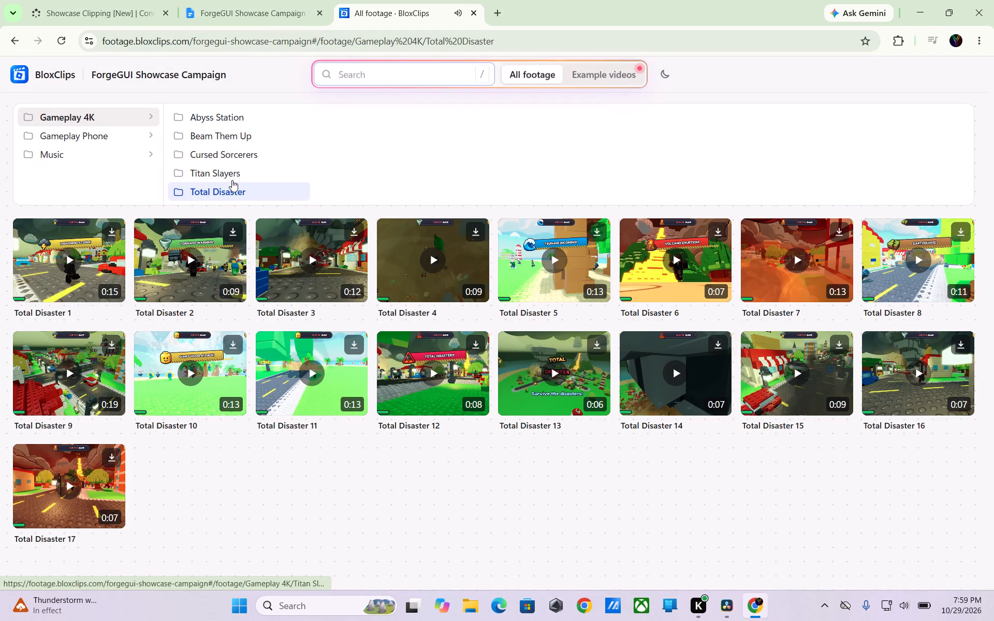
click(227, 170)
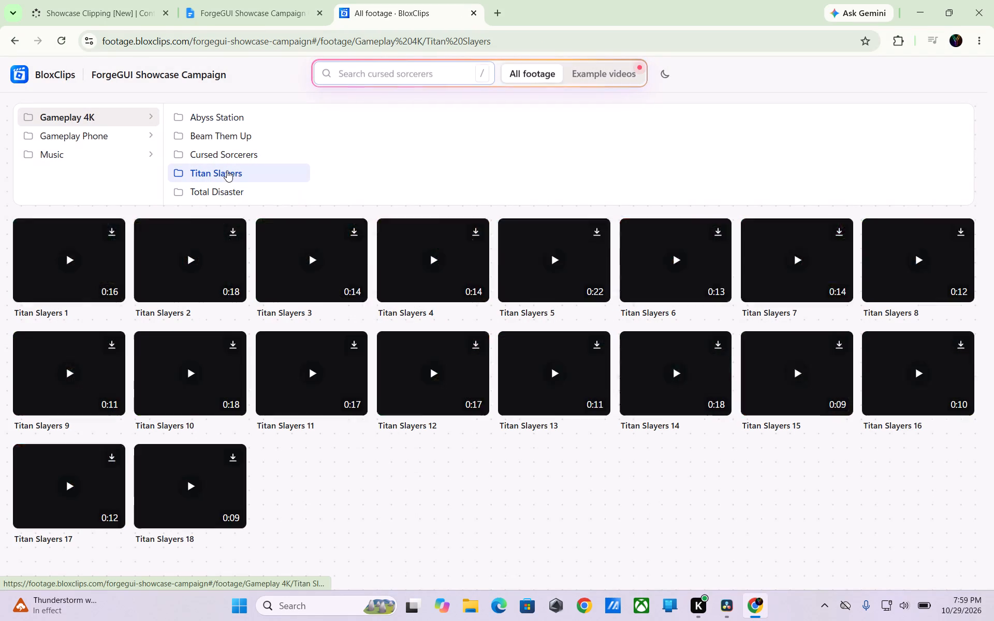
click(170, 489)
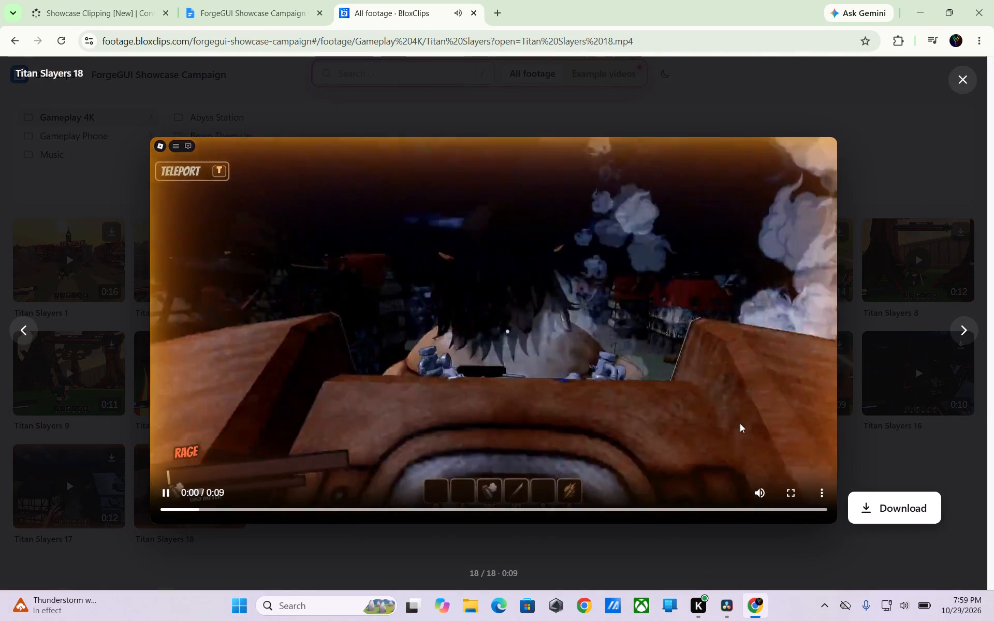
click(913, 401)
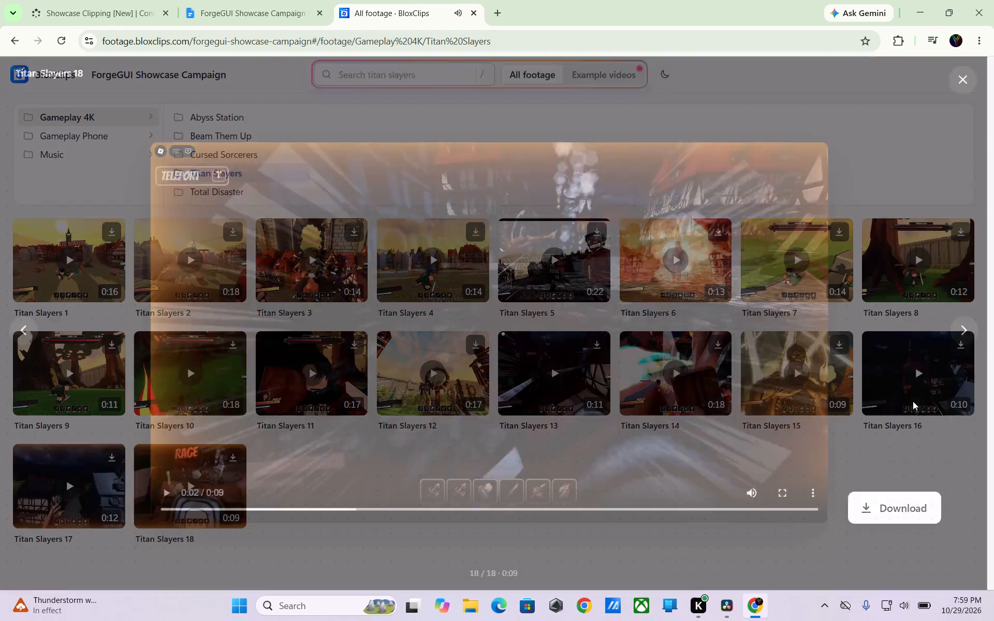
Preview the Total Disaster 17 and Total Disaster 8 clips from the Gameplay 4K footage.
click(232, 194)
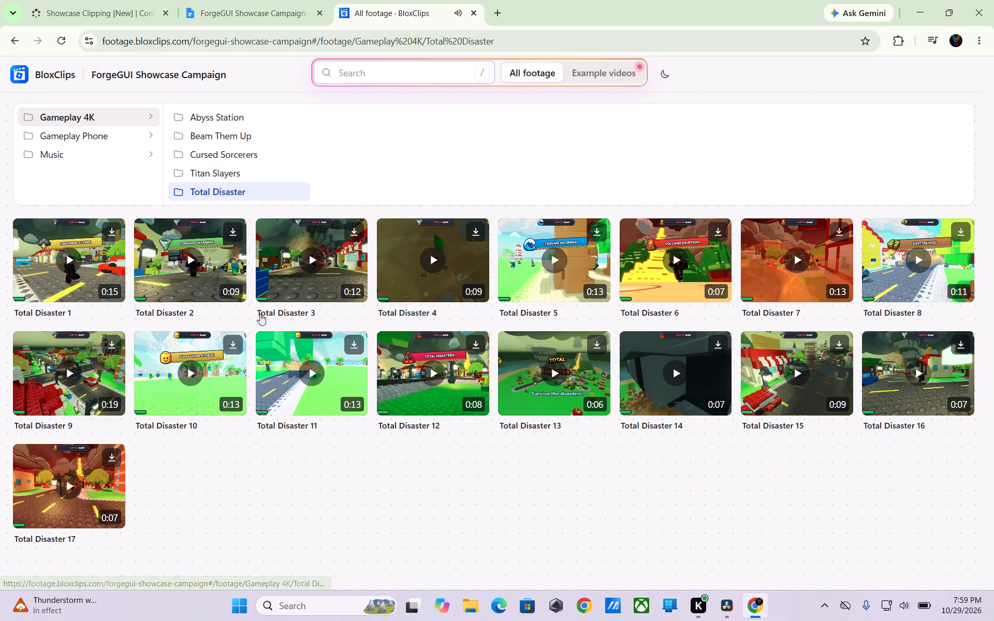
click(78, 479)
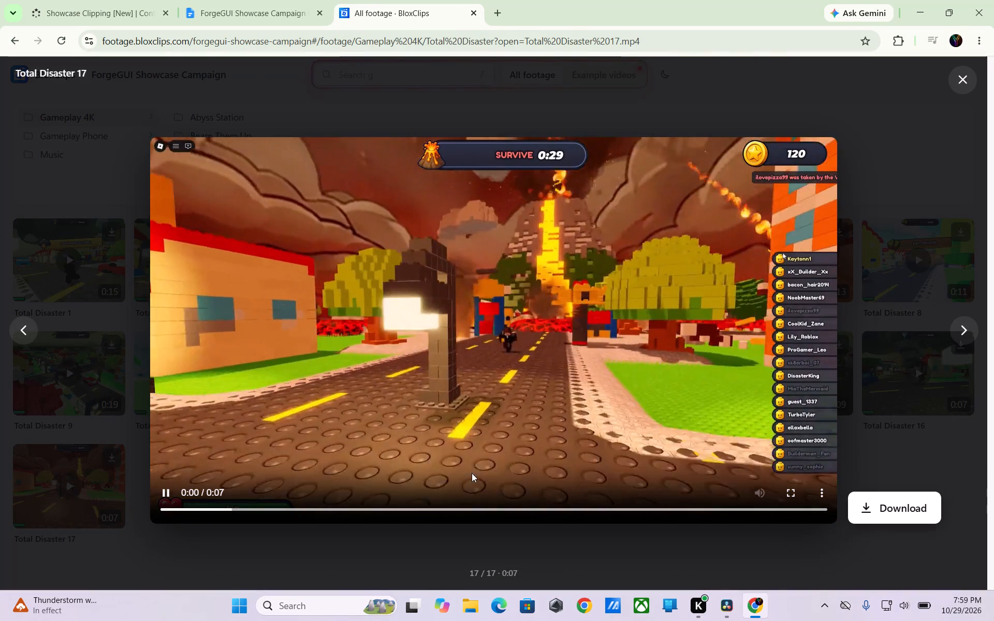
click(877, 360)
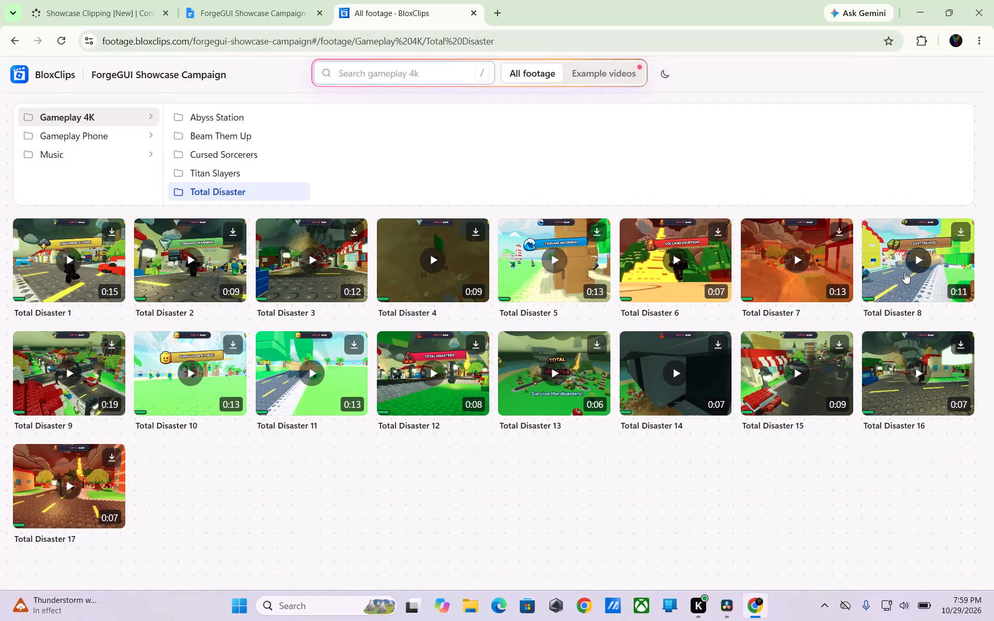
click(910, 268)
click(865, 349)
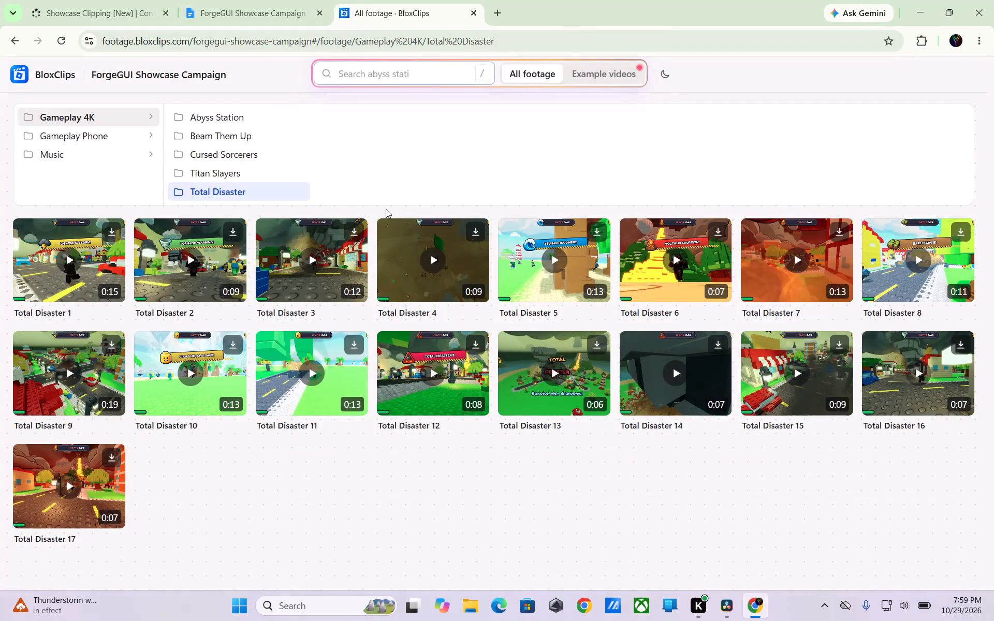
click(215, 164)
Preview and download the Titan Slayers 10 clip from the Titan Slayers folder in Gameplay Phone.
click(111, 134)
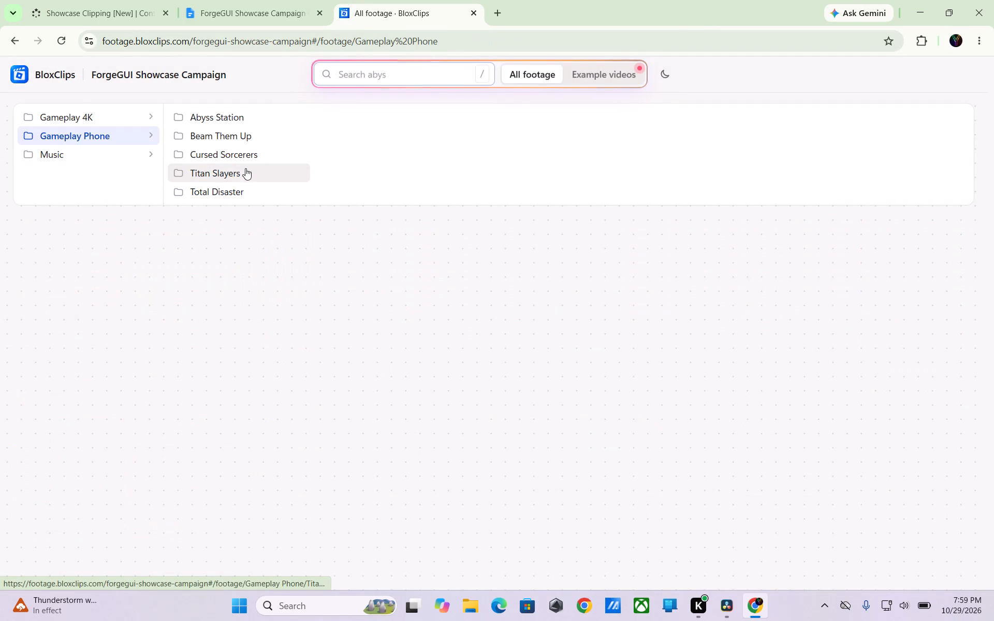
click(245, 168)
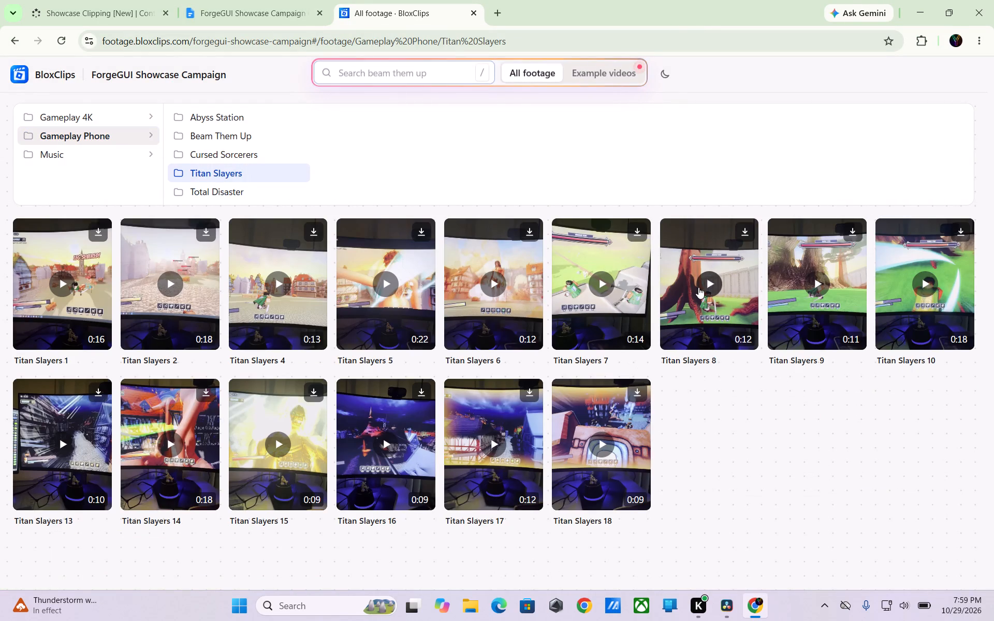
click(931, 282)
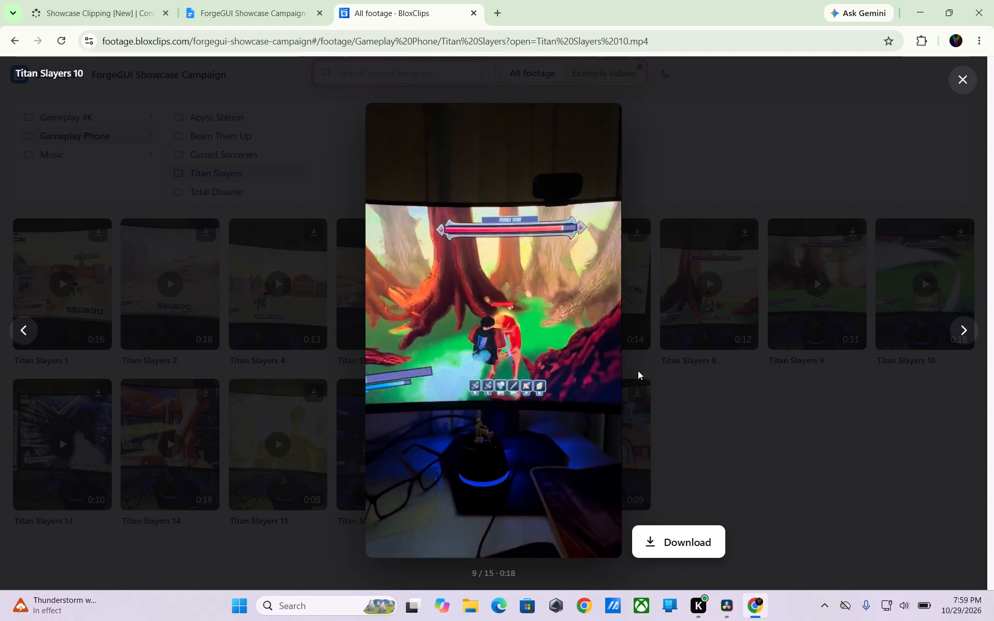
click(672, 326)
click(944, 318)
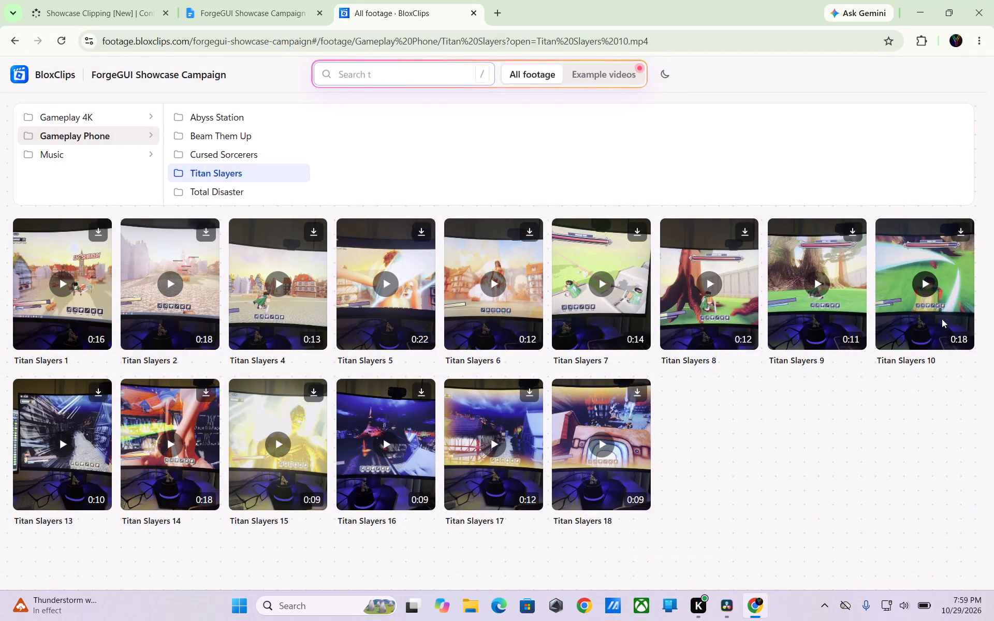
click(693, 540)
click(836, 460)
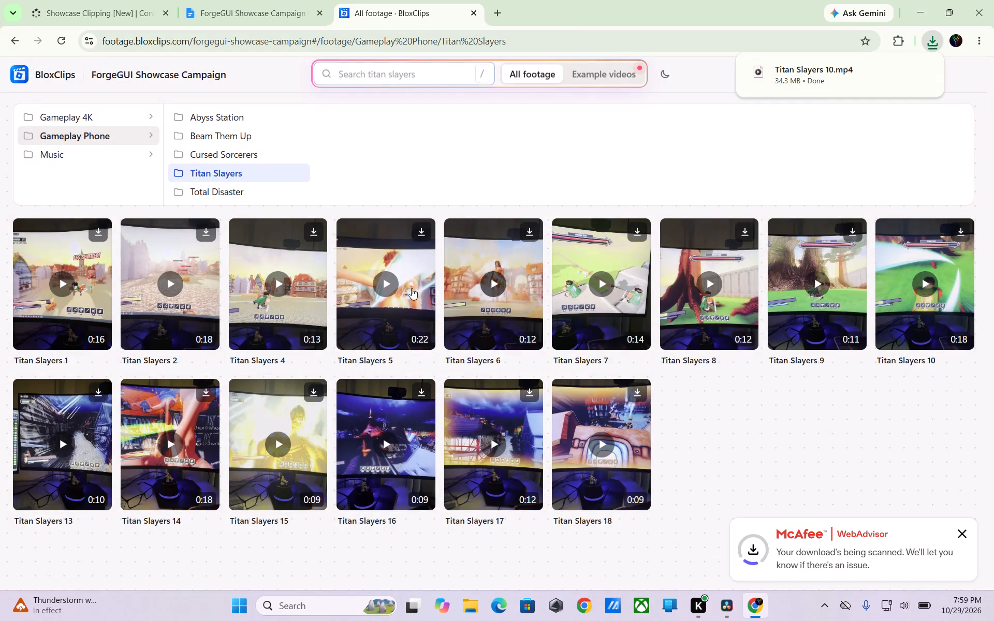
Open and download the Titan Slayers 5 and Titan Slayers 14 clips from the Gameplay Phone footage.
click(412, 288)
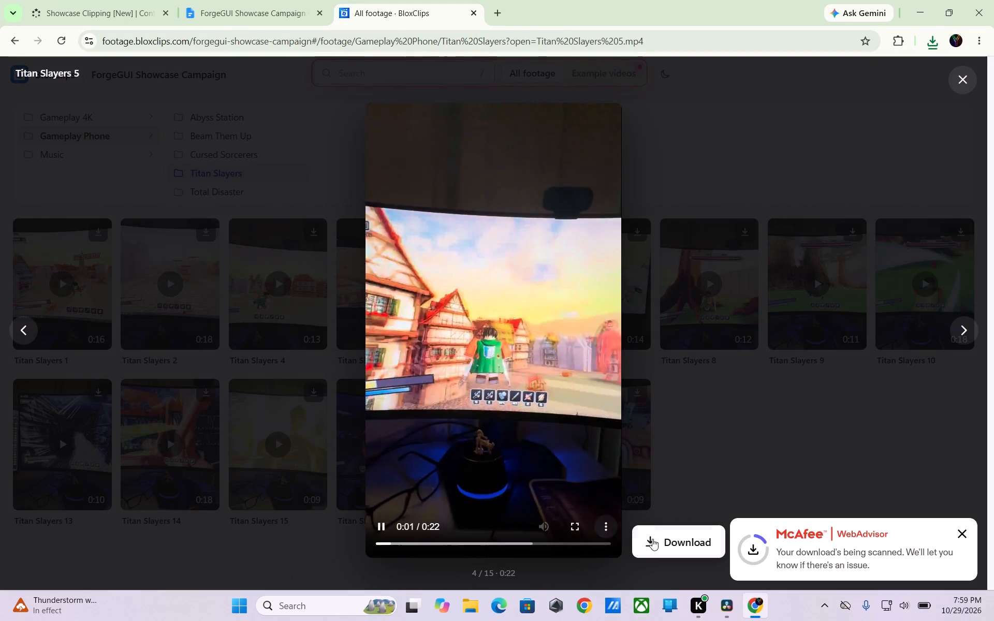
click(661, 538)
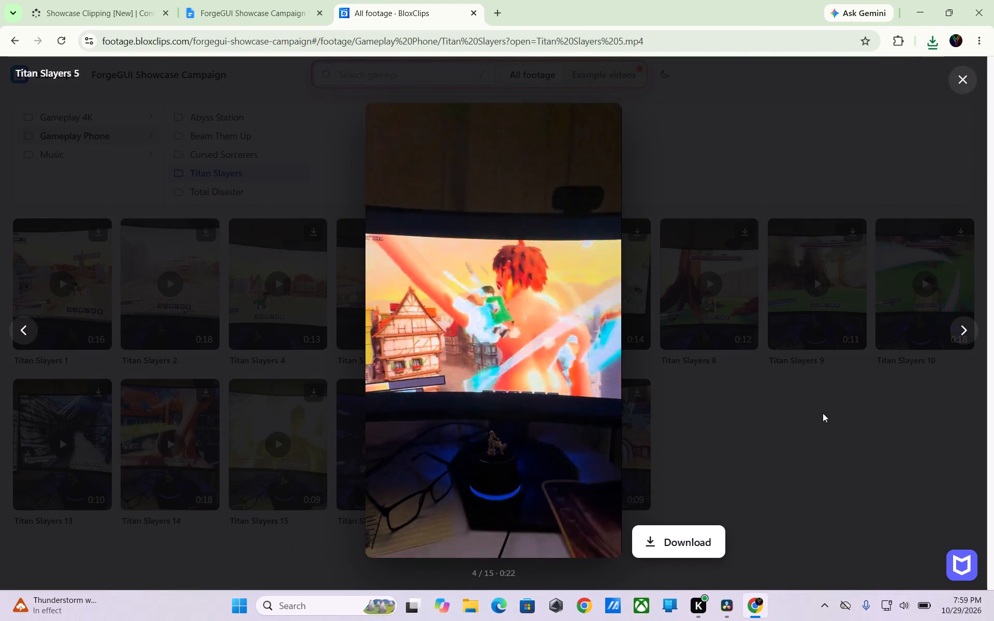
click(823, 413)
click(181, 465)
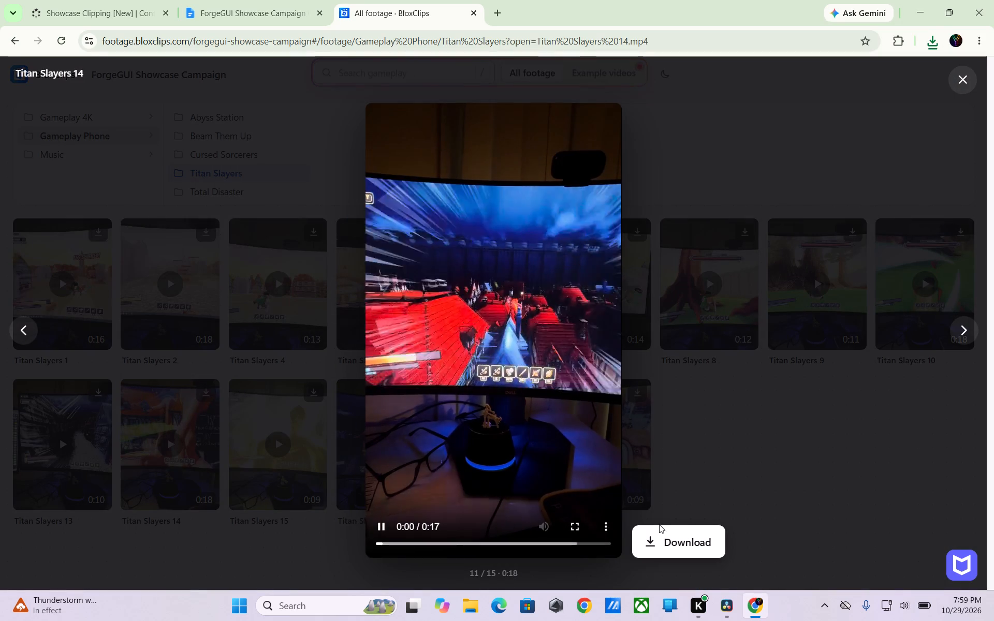
click(690, 537)
click(799, 485)
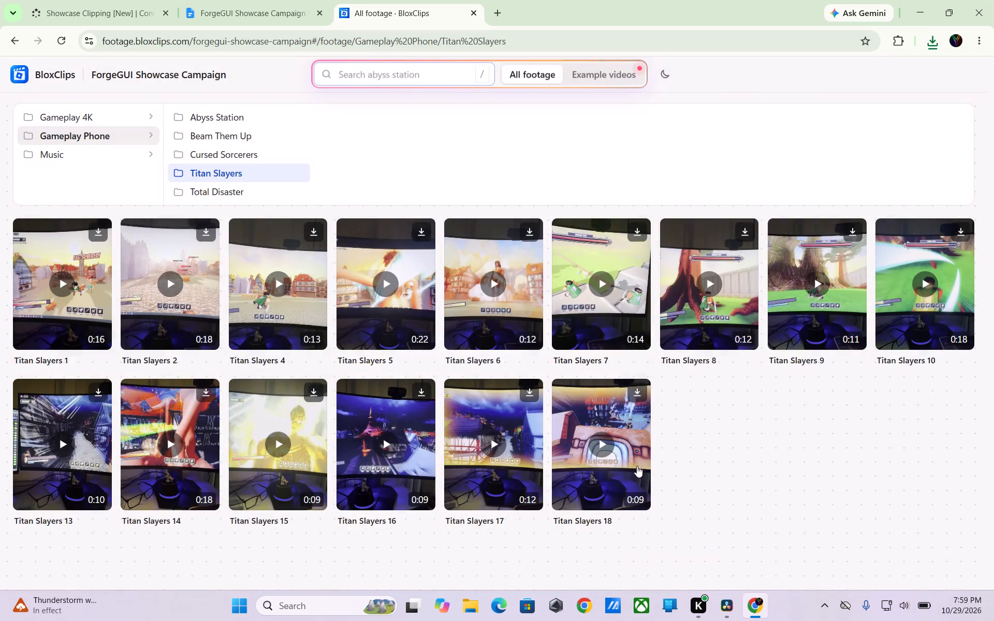
Open and download the Titan Slayers 18, Titan Slayers 1 and Titan Slayers 4 clips from the Gameplay Phone footage.
click(591, 452)
click(651, 545)
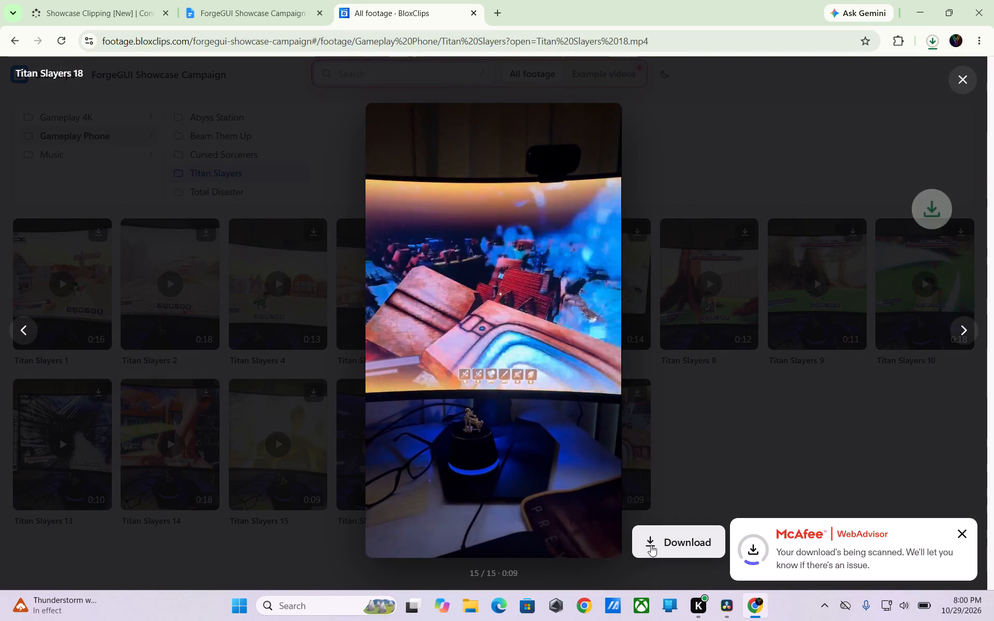
click(815, 443)
click(64, 292)
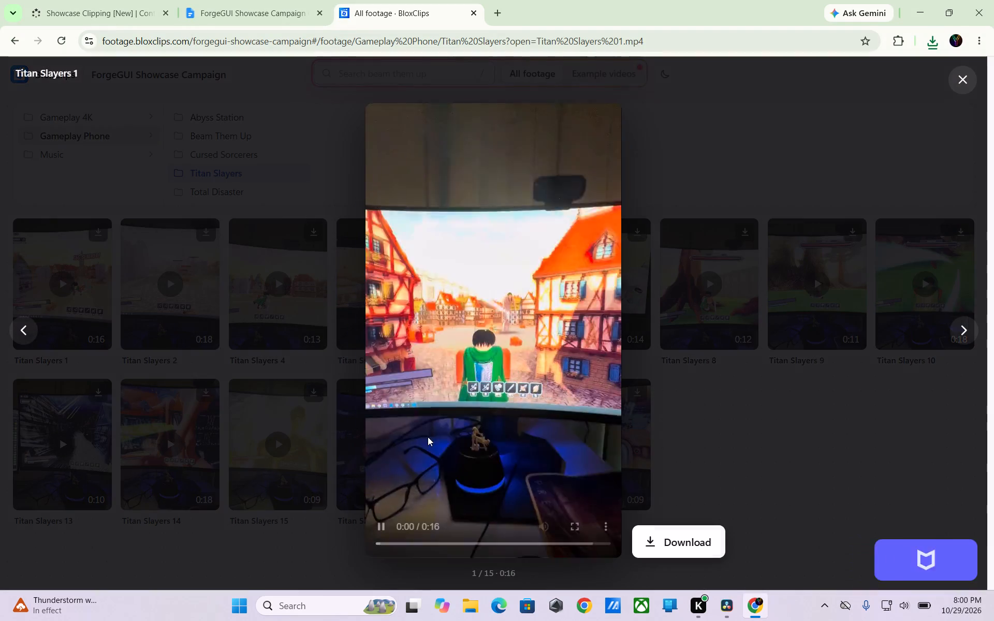
click(688, 550)
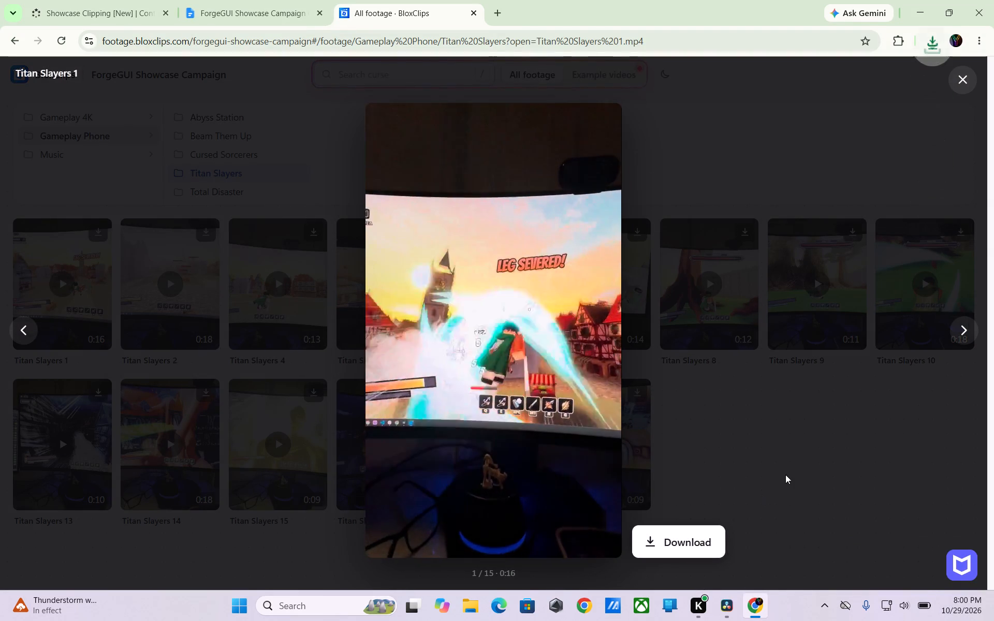
click(785, 475)
click(288, 278)
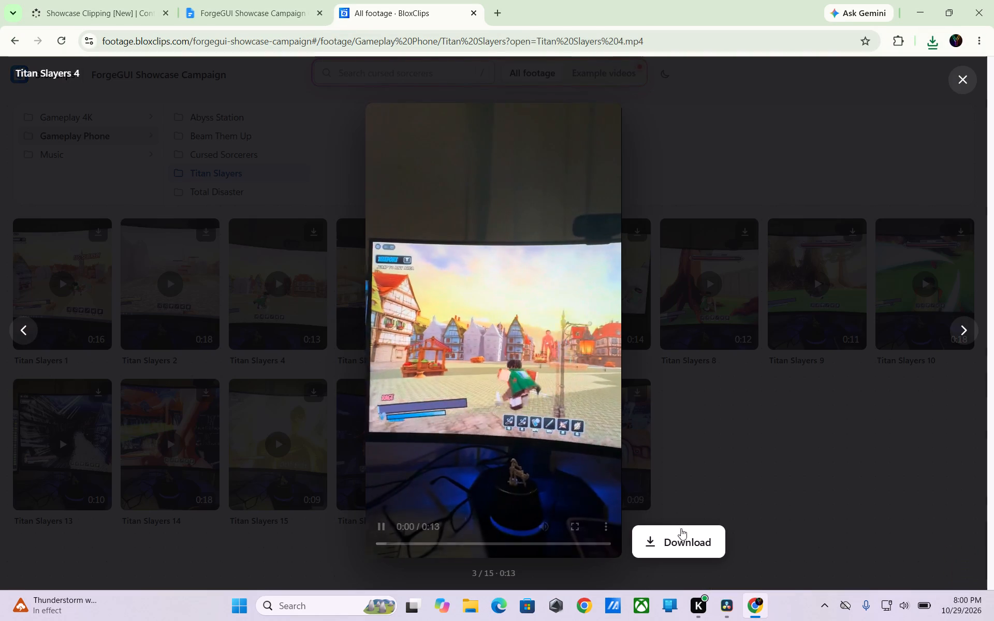
click(678, 541)
click(795, 467)
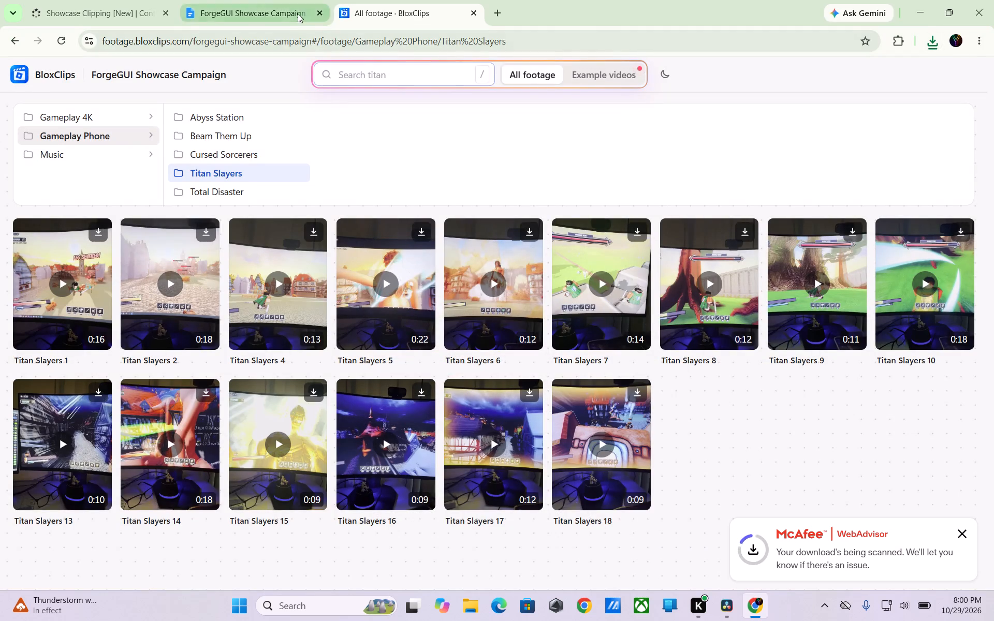
Browse to the Phonk & Montagem music folder and preview focus (Ultra Slowed), skipping ahead to its viral part.
click(227, 197)
click(84, 137)
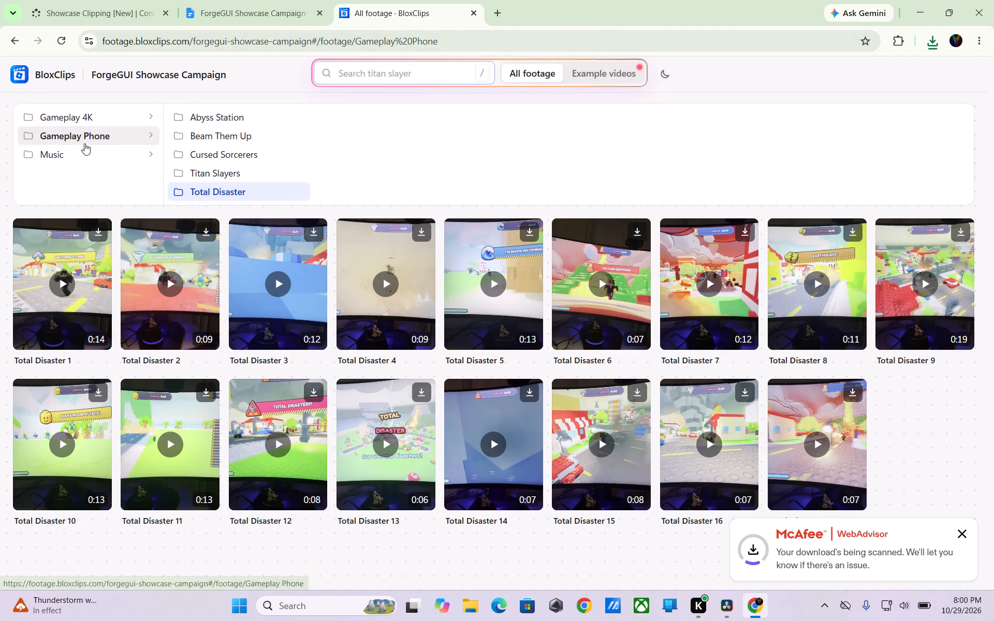
click(90, 153)
click(226, 171)
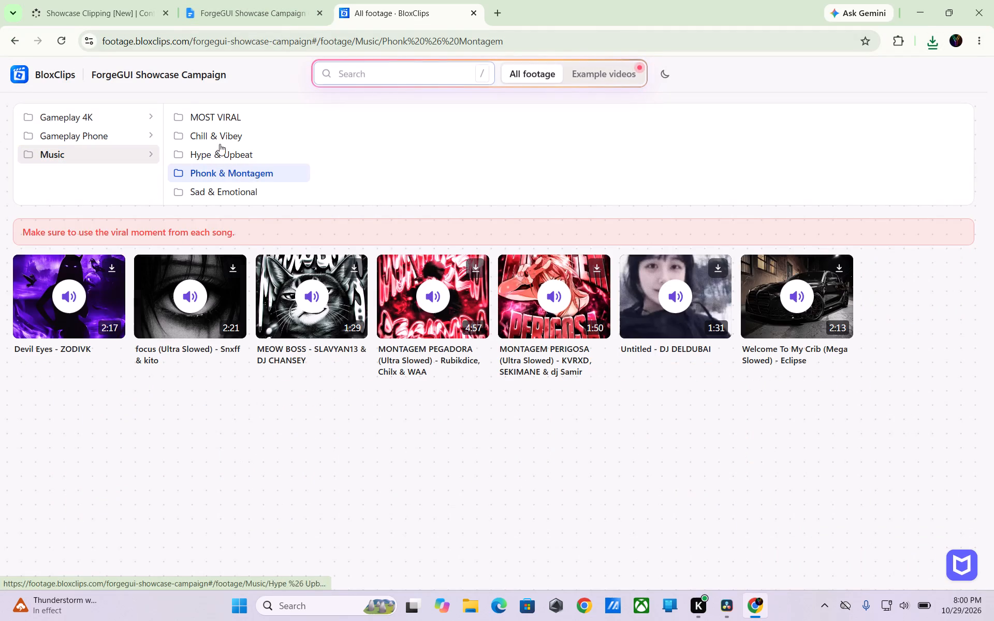
click(204, 295)
click(211, 312)
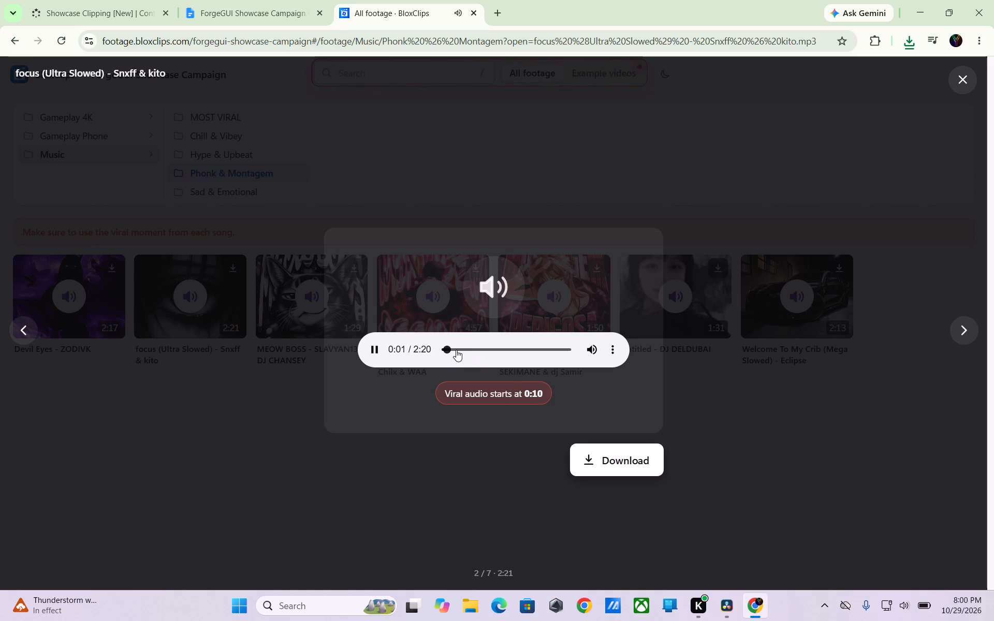
click(456, 349)
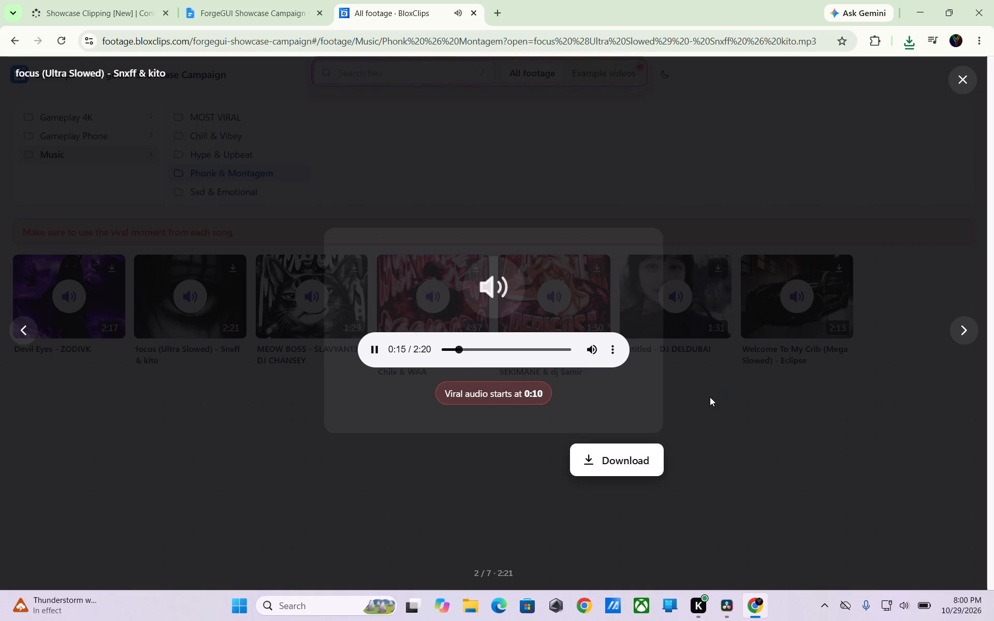
click(710, 397)
Preview Devil Eyes - ZODIVK around its viral part and download the song.
click(99, 295)
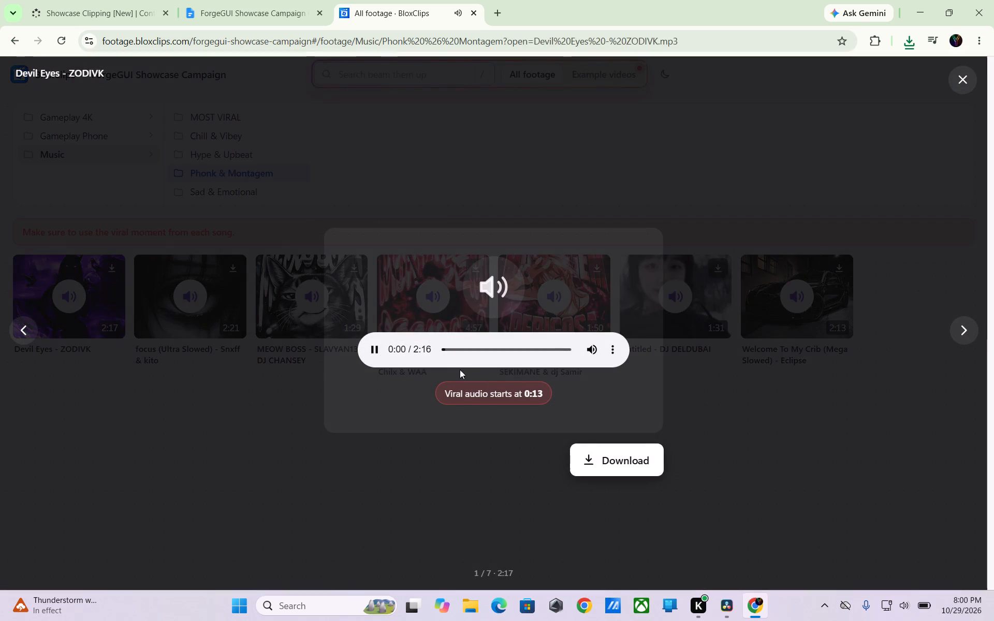
click(456, 344)
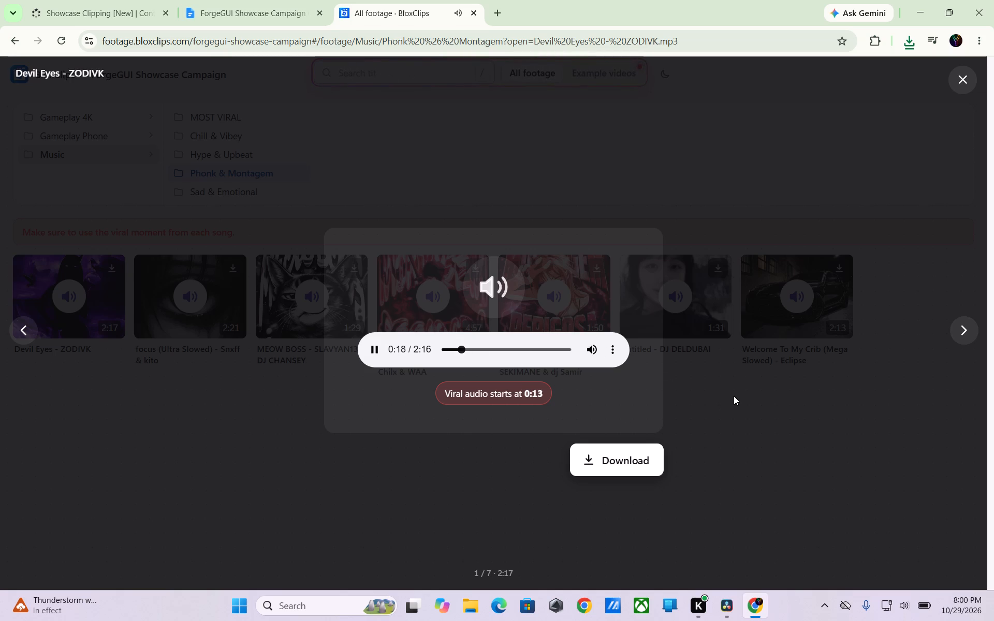
click(615, 460)
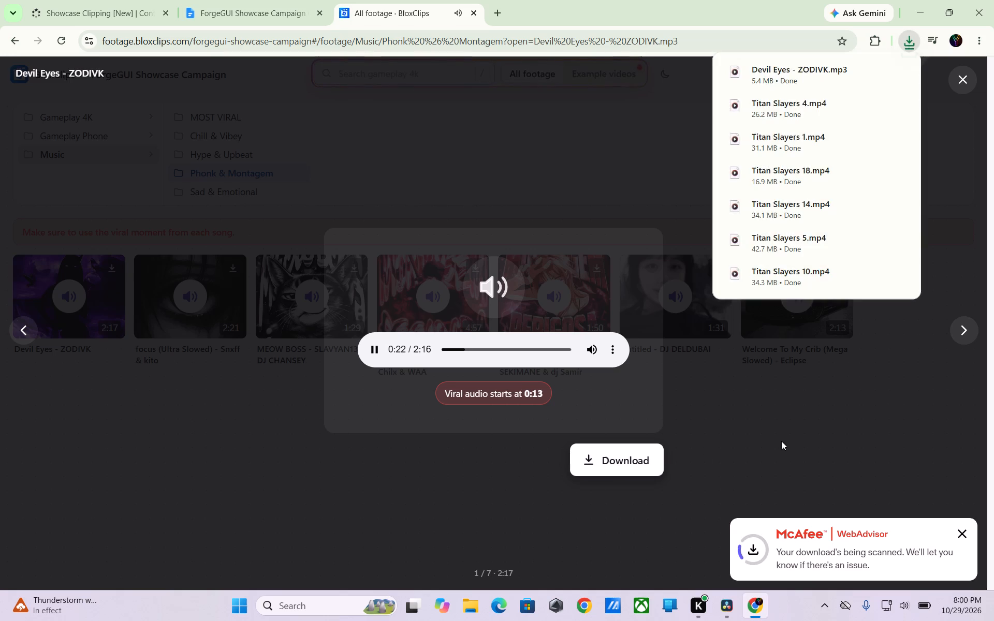
click(781, 441)
Import Devil Eyes and the six downloaded Titan Slayers clips from Downloads into the DaVinci Resolve media pool, without changing the project frame rate.
click(722, 607)
click(540, 420)
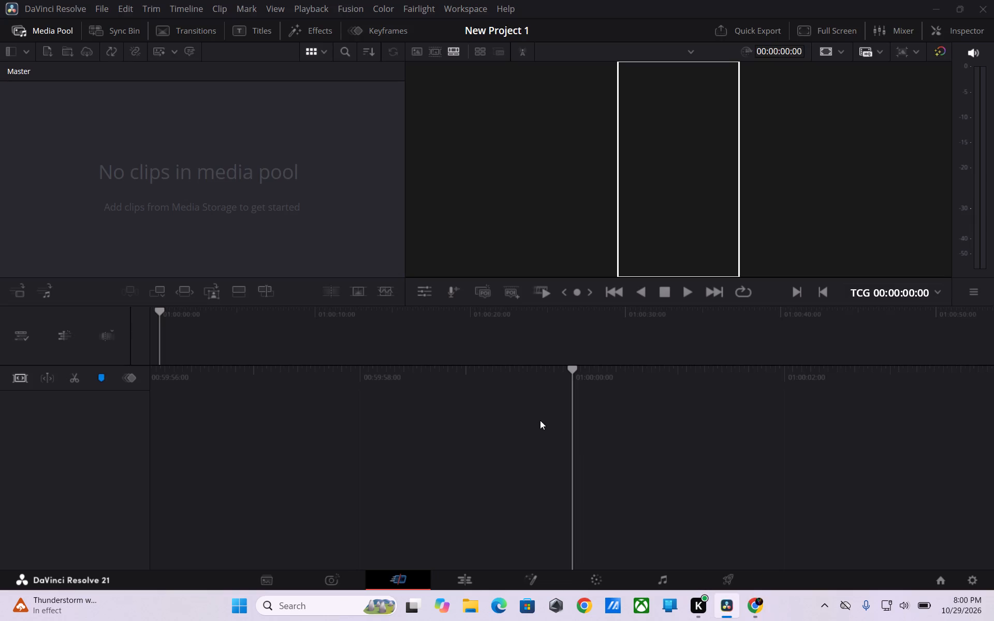
click(469, 609)
click(73, 197)
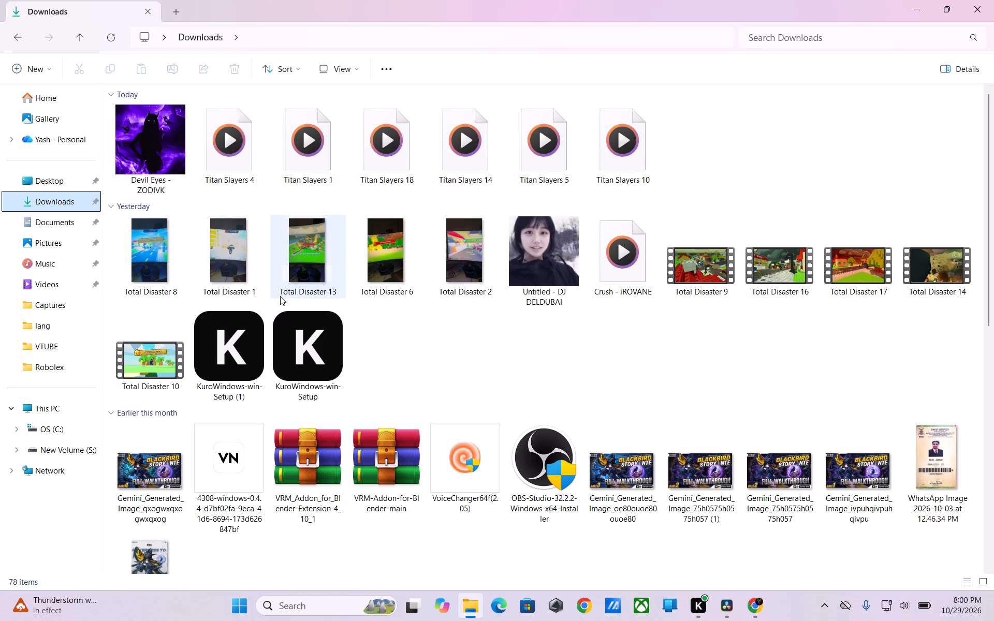
drag(684, 161, 138, 122)
drag(238, 145, 732, 620)
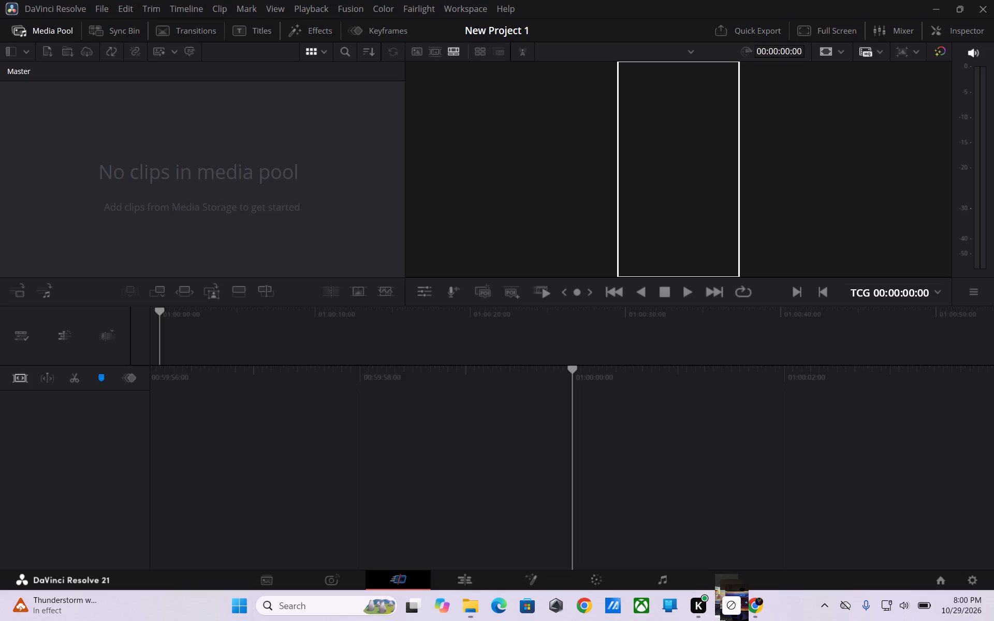
drag(732, 620, 185, 201)
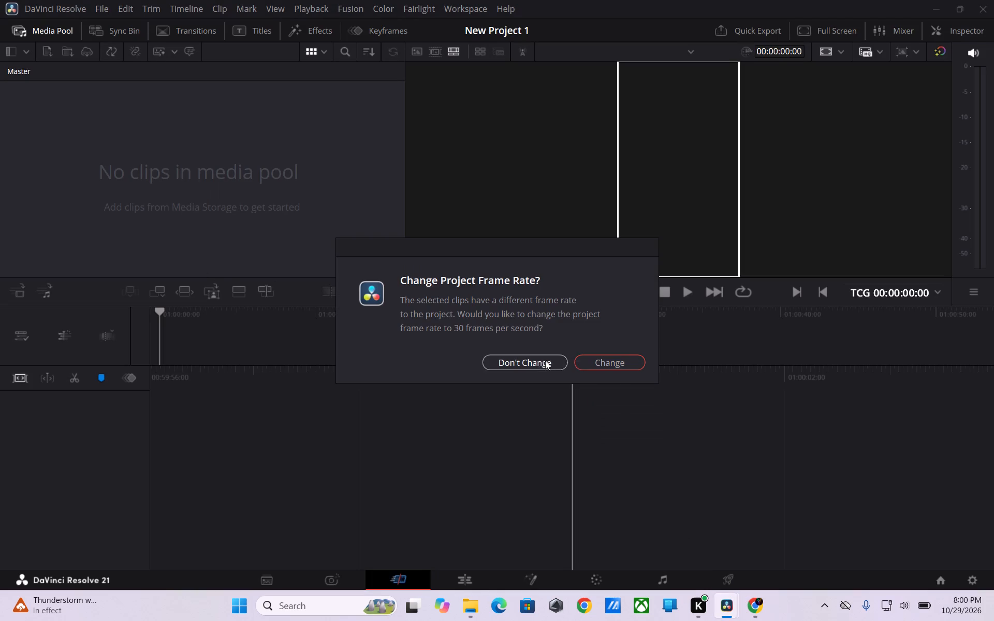
click(538, 362)
click(229, 206)
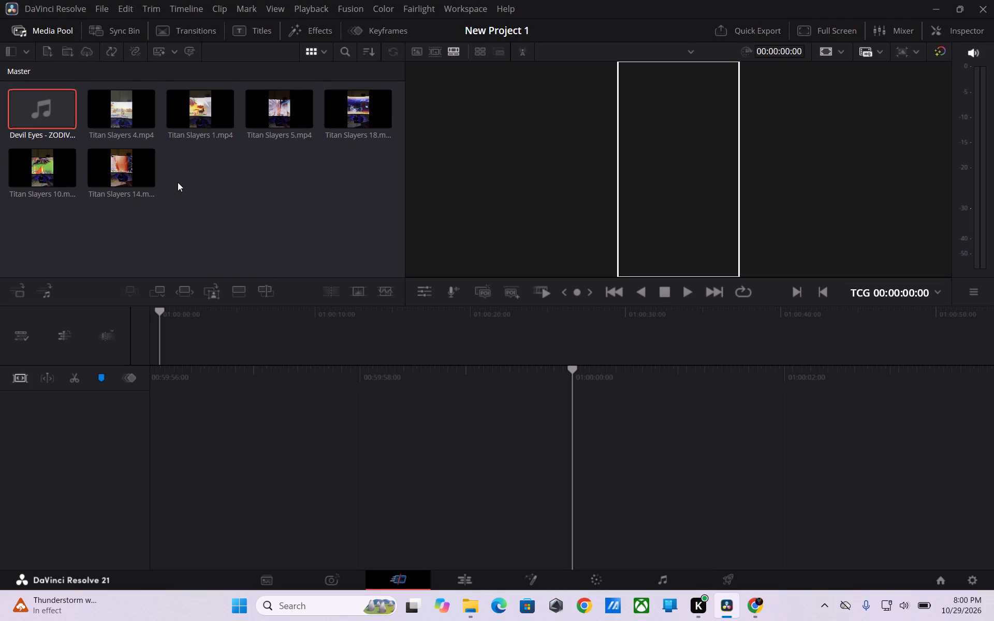
Select all seven imported media files and place them together on a new timeline.
drag(199, 184, 109, 112)
click(189, 196)
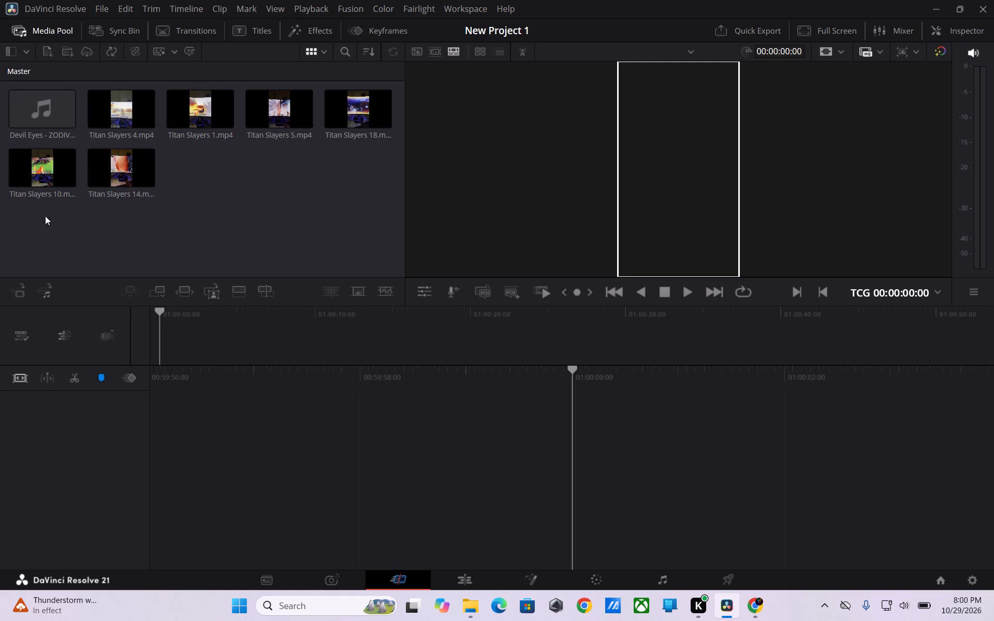
drag(42, 215, 388, 124)
drag(212, 112, 460, 424)
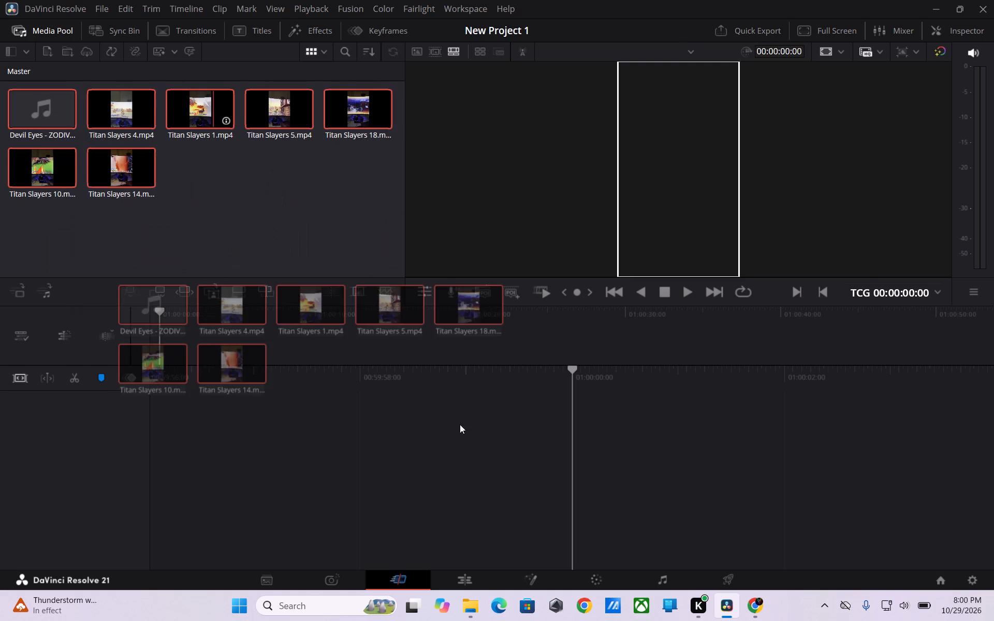
drag(460, 424, 263, 332)
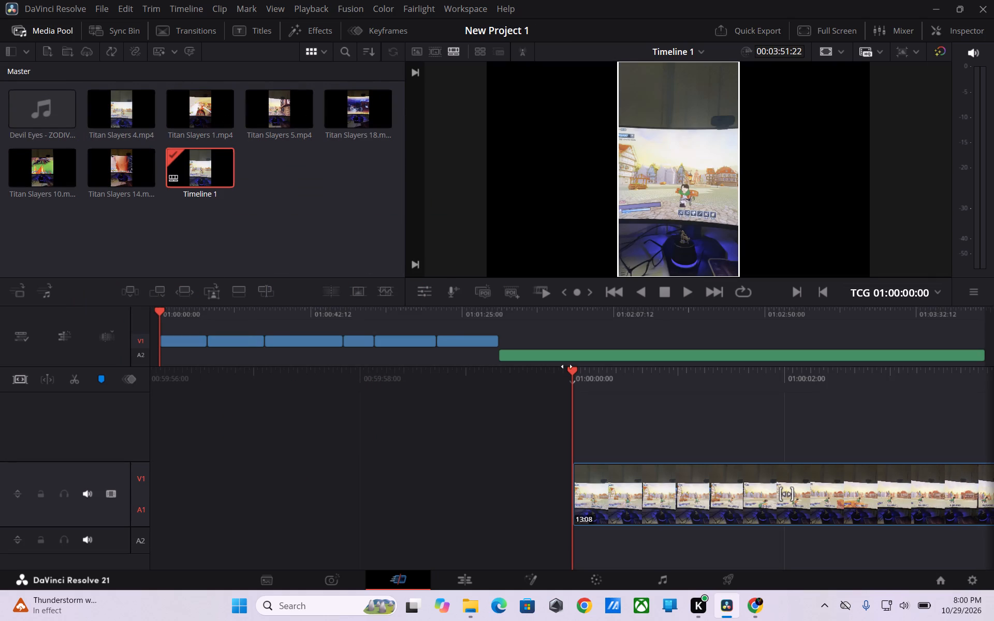
Move the Devil Eyes music clip to the start of the timeline, beneath the Titan Slayers clips.
drag(571, 359, 0, 322)
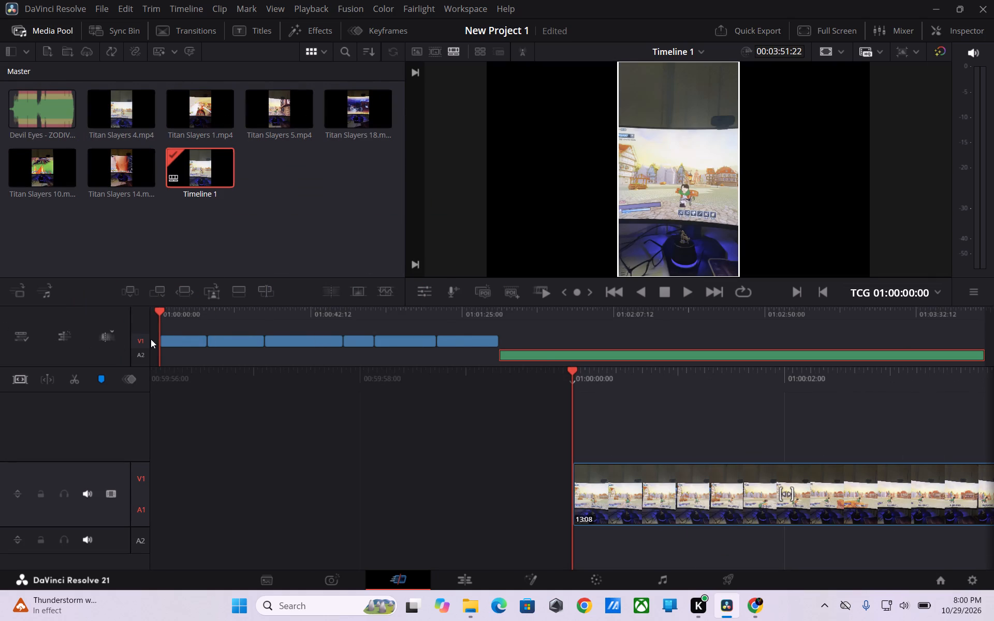
click(545, 360)
drag(548, 354, 269, 349)
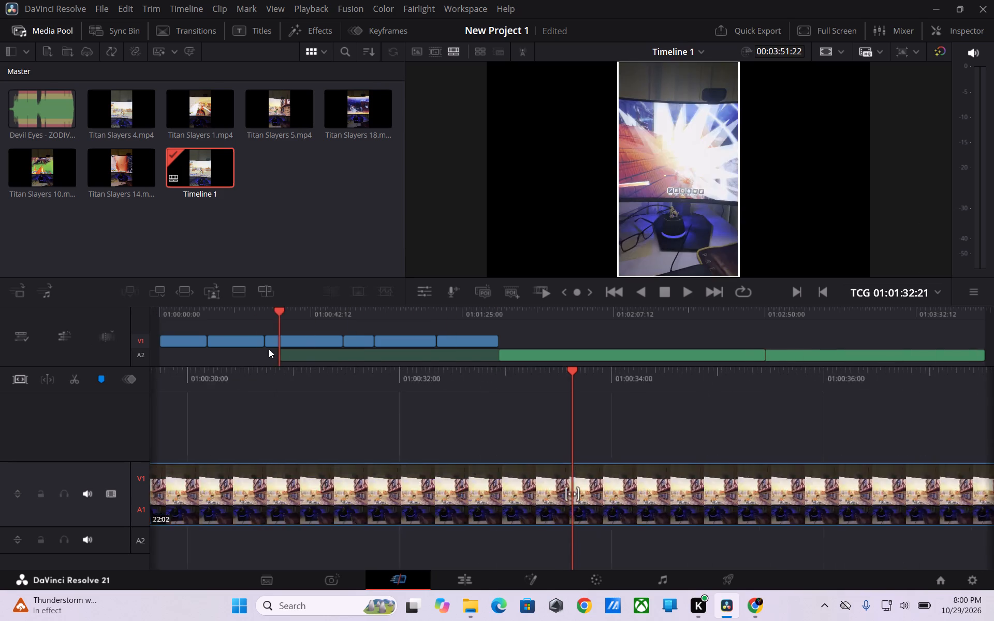
drag(269, 349, 202, 349)
Play the timeline from about 01:00:13:08 to listen for the song's viral part.
key(space)
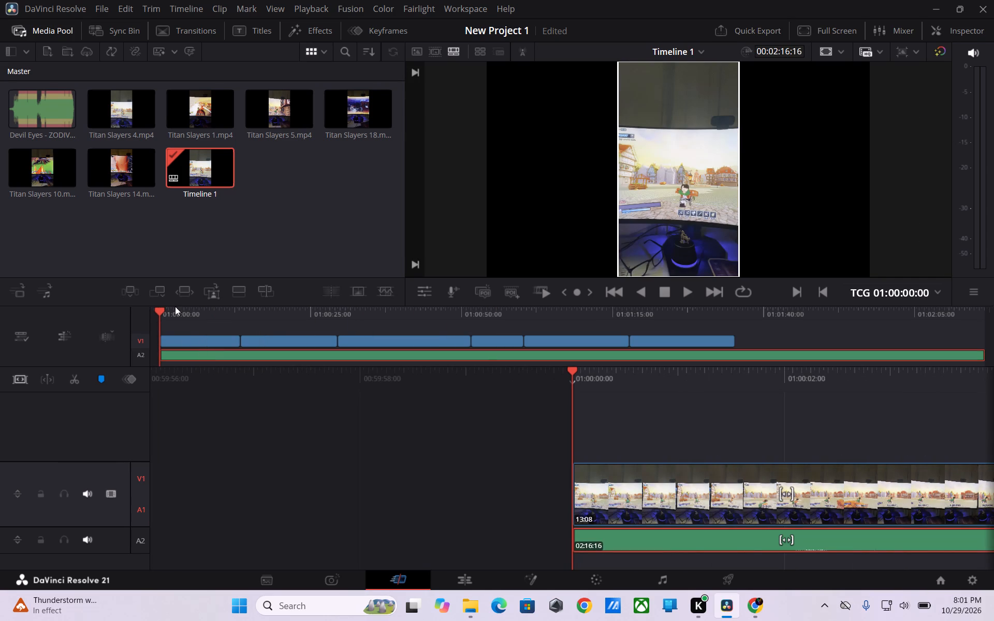
drag(160, 308, 233, 317)
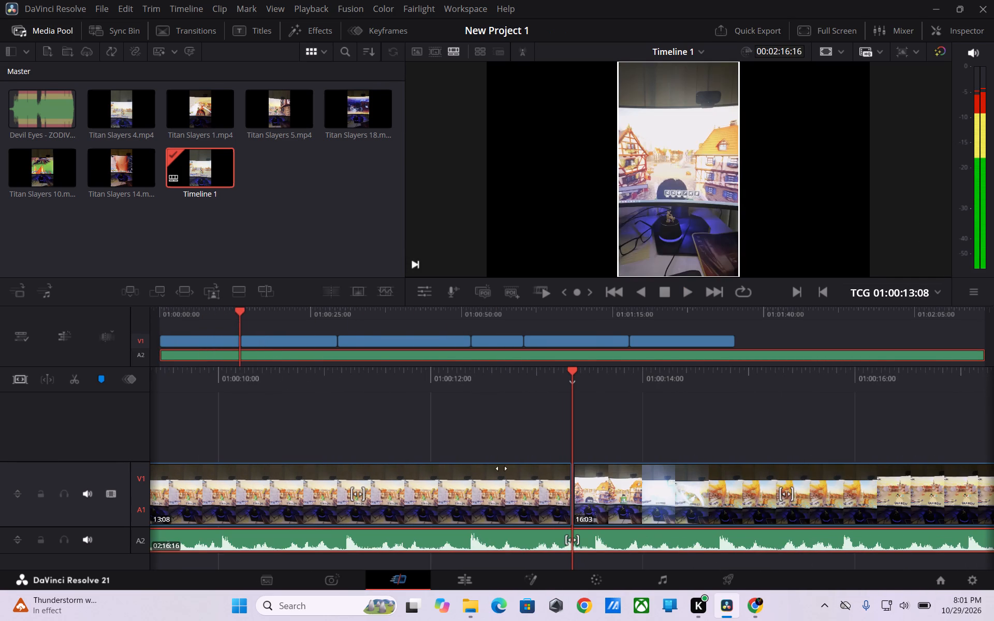
Check the viral start time of Devil Eyes in the BloxClips library, and stop the timeline playback in DaVinci Resolve.
click(760, 605)
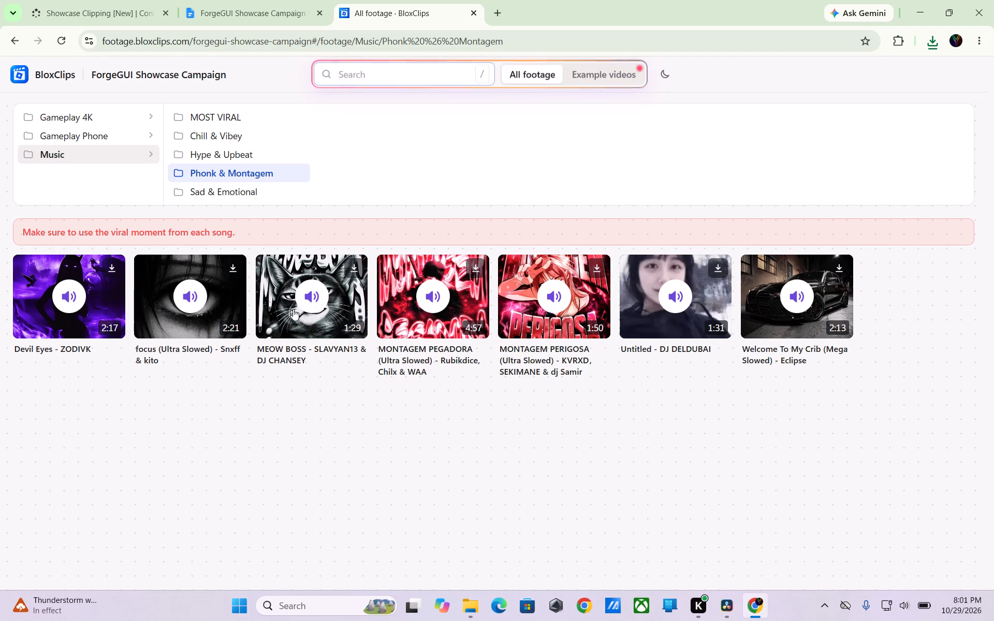
click(76, 293)
click(76, 293)
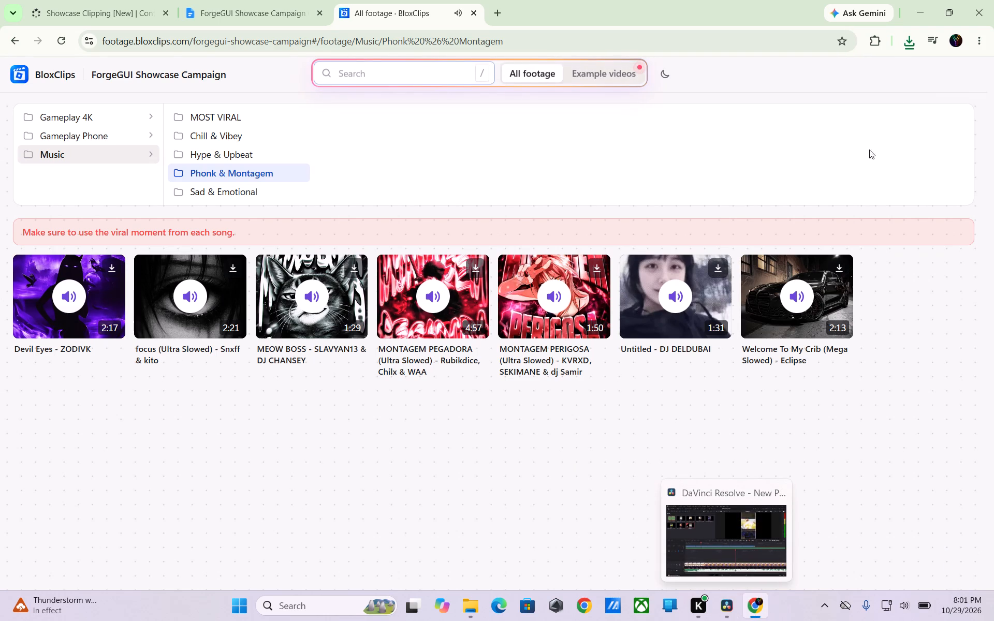
click(907, 43)
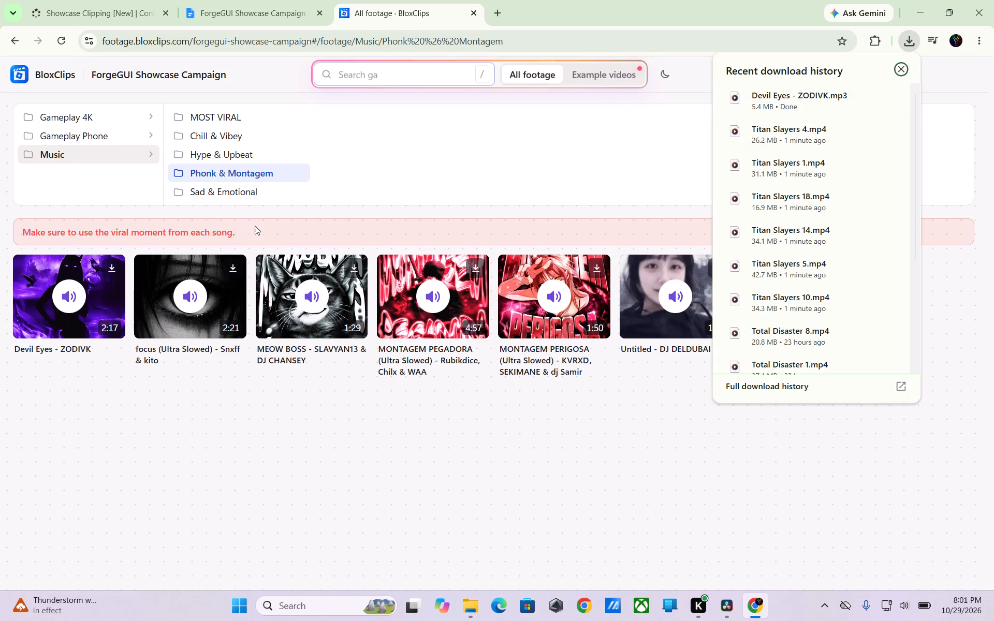
click(730, 605)
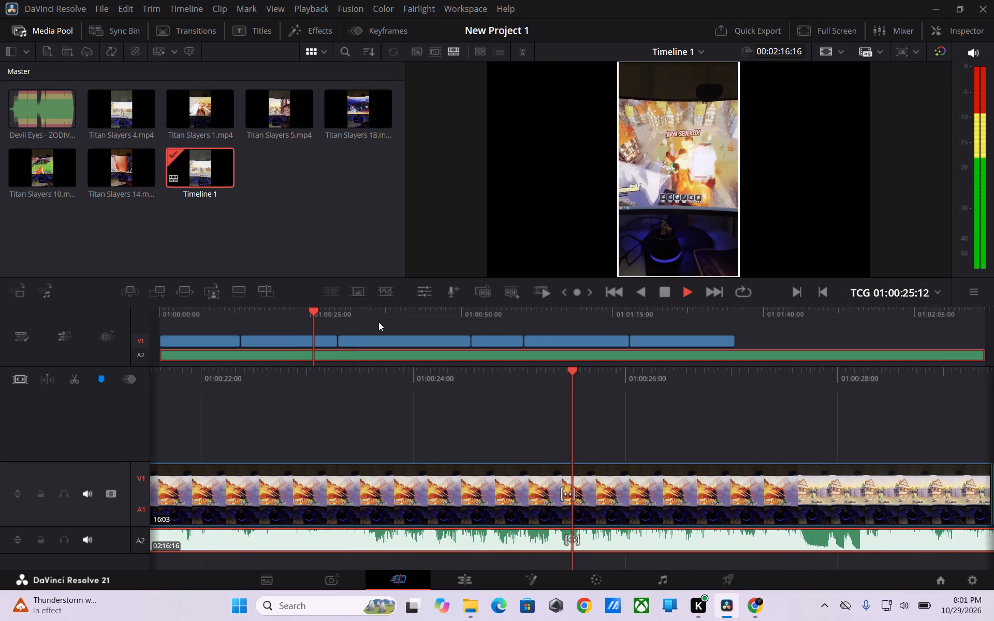
key(space)
click(756, 602)
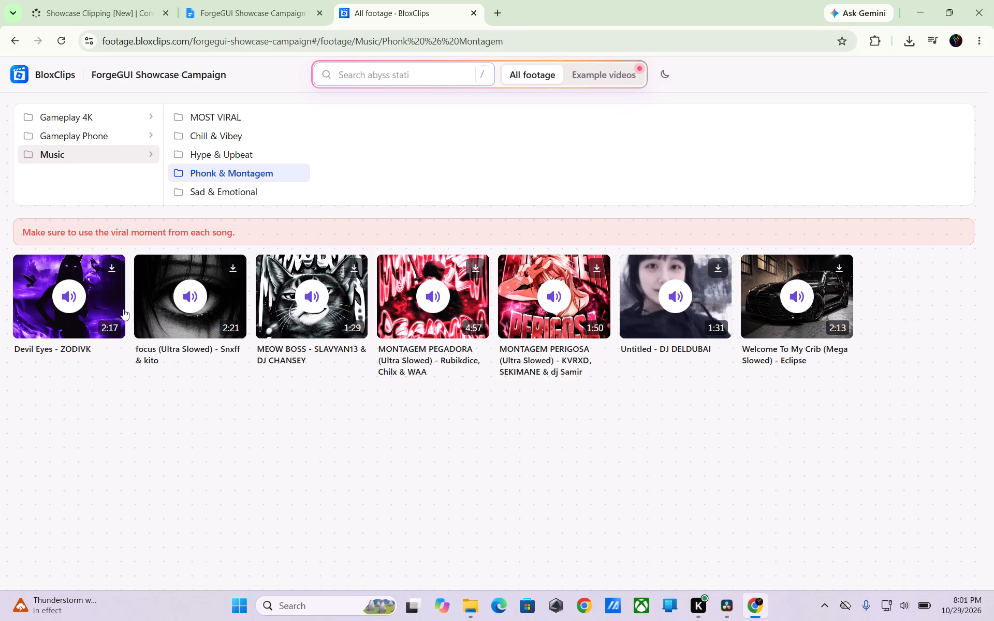
click(113, 307)
click(768, 480)
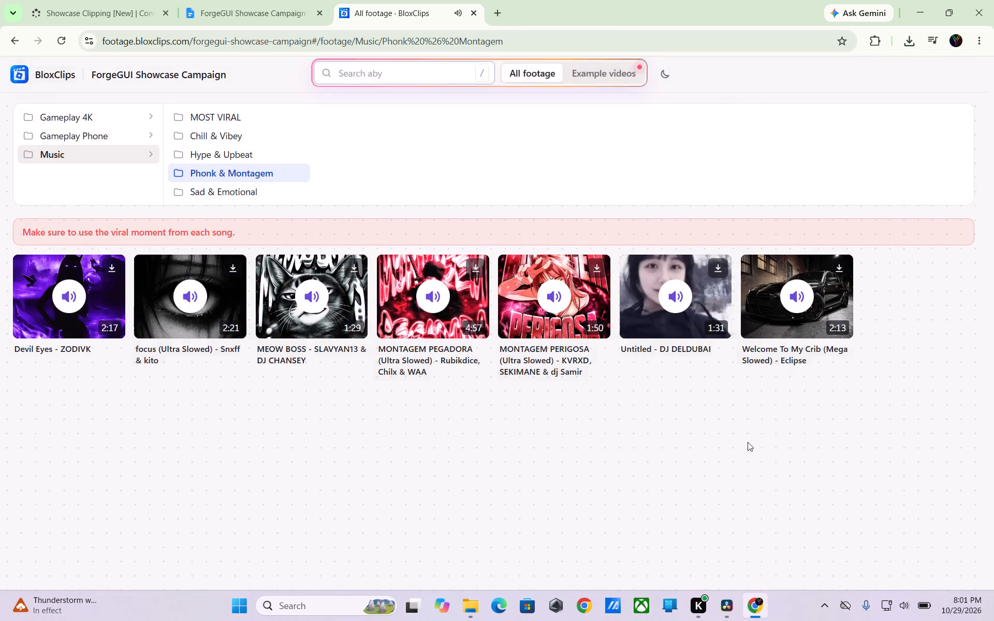
Return to DaVinci Resolve and split the Devil Eyes music clip at 01:00:13:00.
click(923, 5)
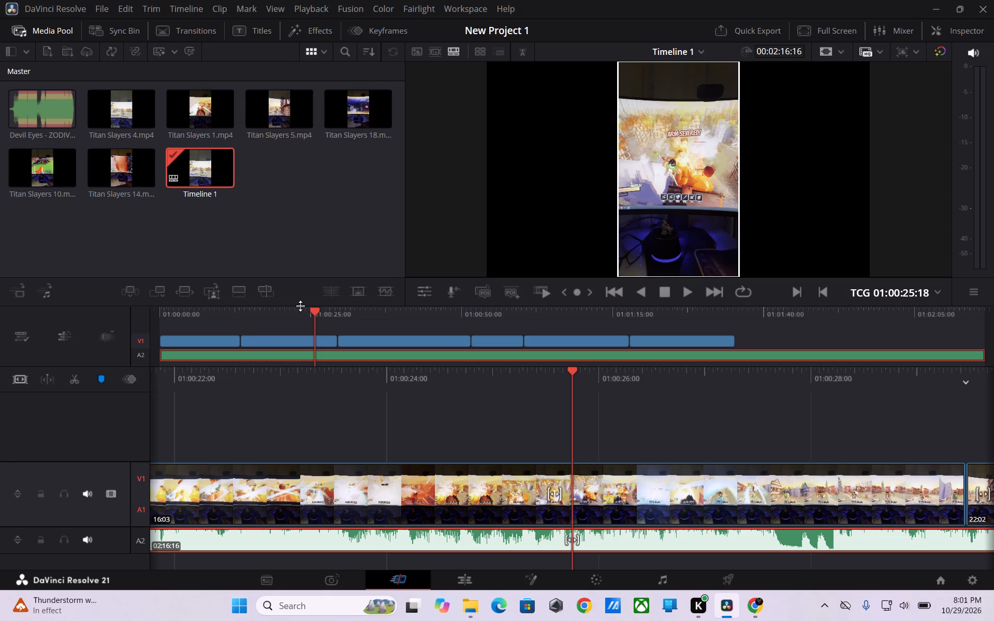
drag(314, 313, 300, 311)
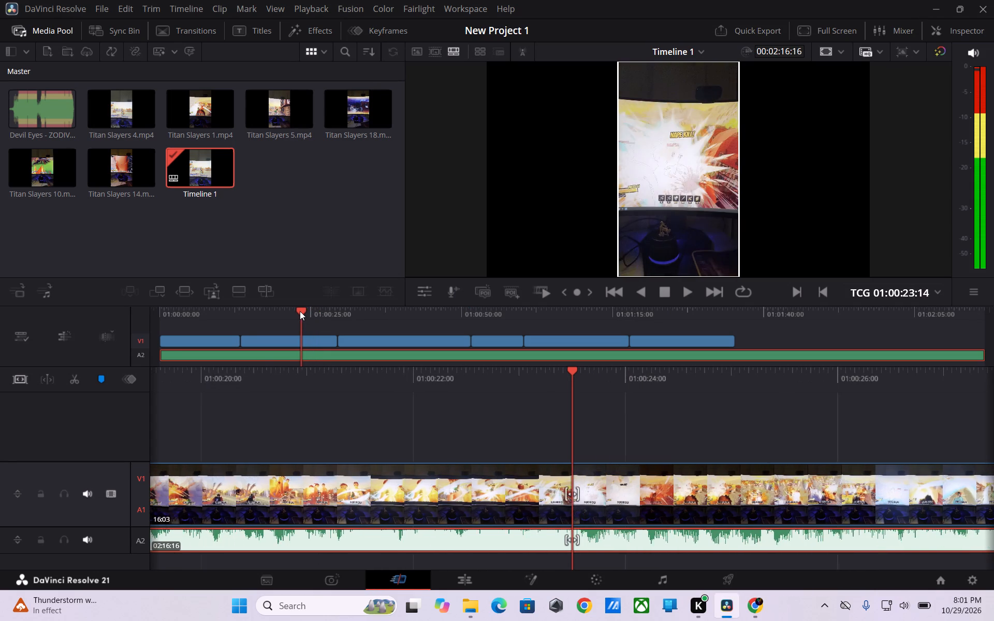
drag(300, 311, 268, 309)
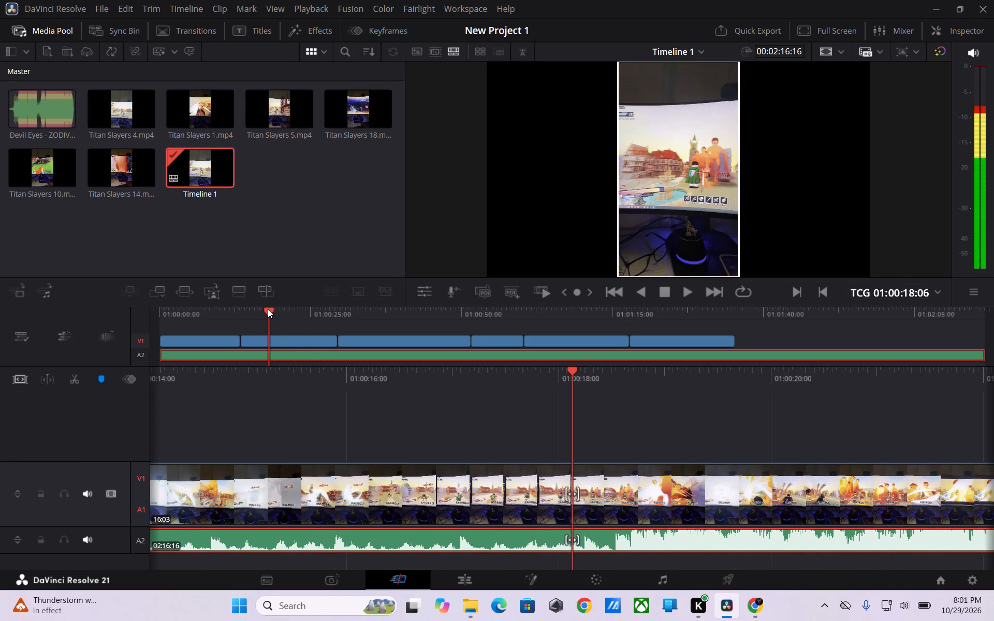
drag(268, 309, 248, 310)
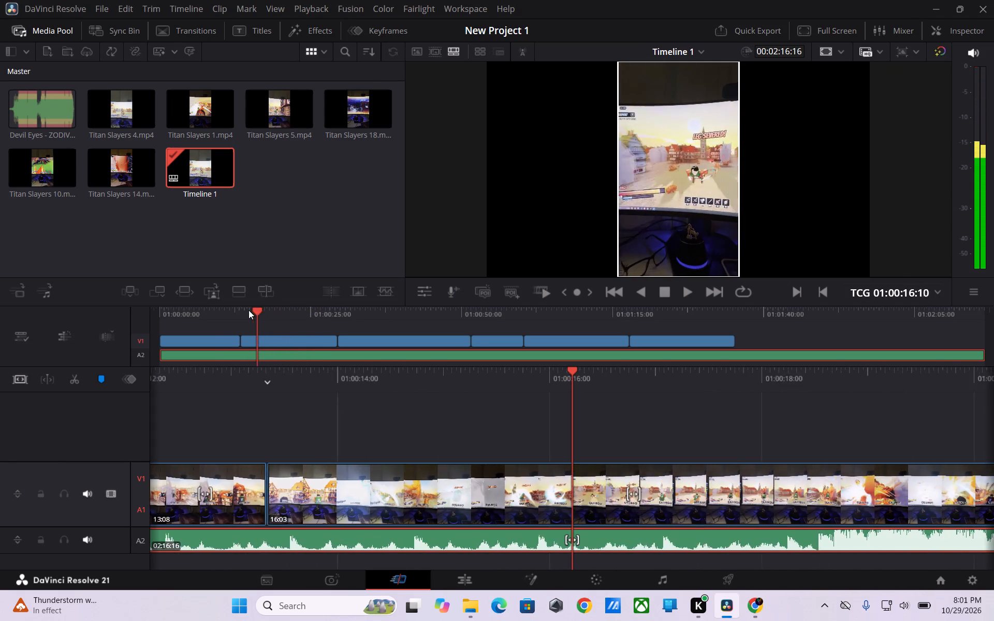
drag(248, 310, 242, 310)
click(558, 416)
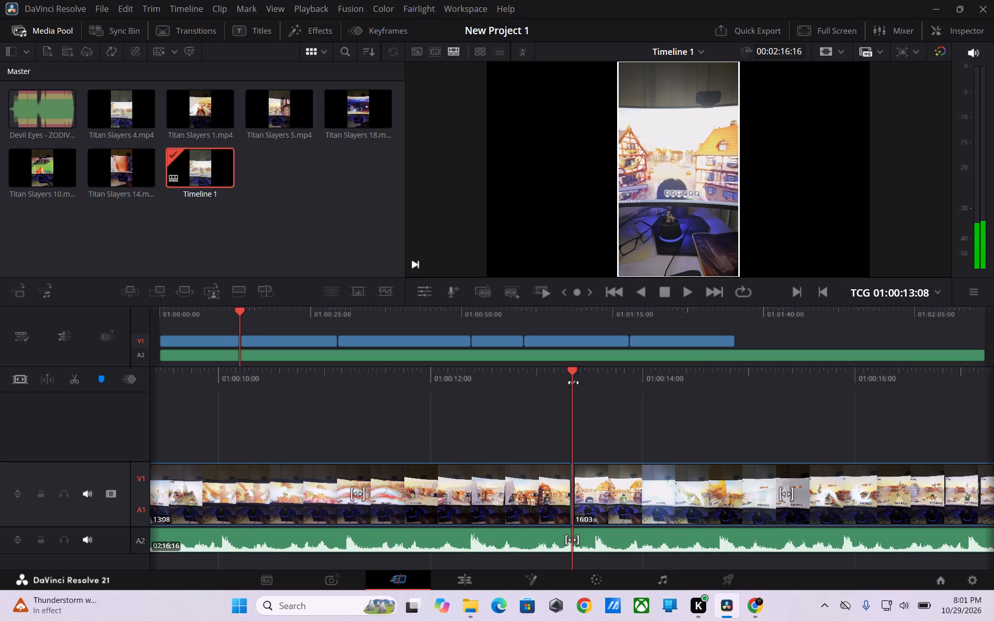
drag(576, 382, 611, 378)
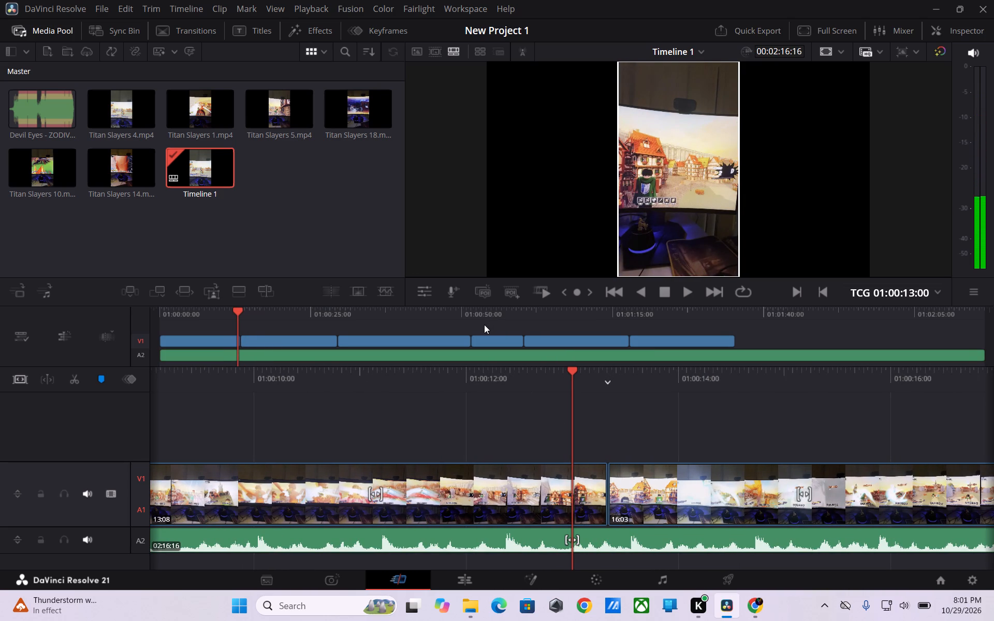
click(240, 352)
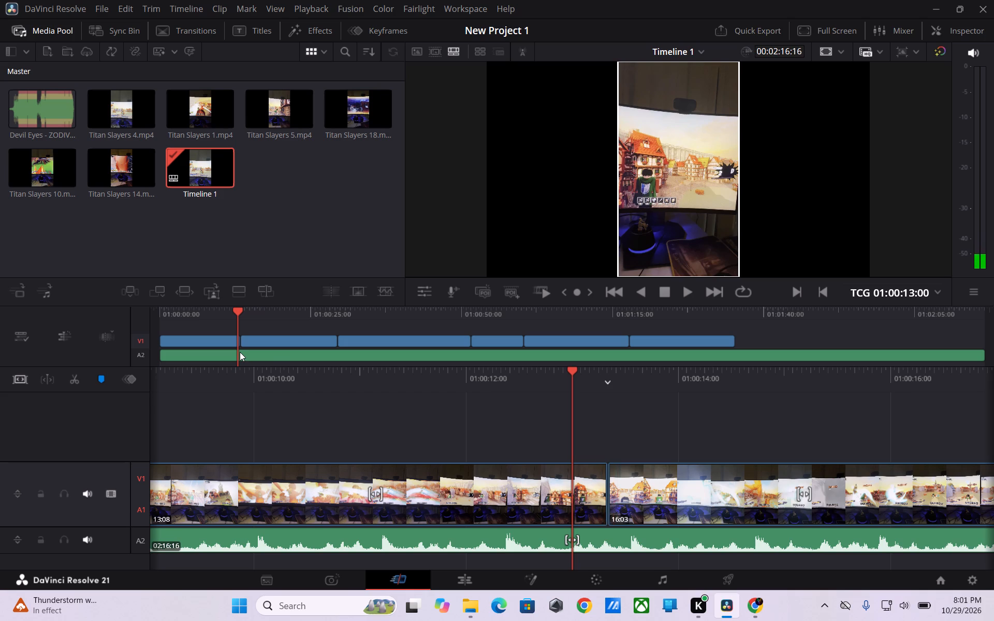
click(250, 353)
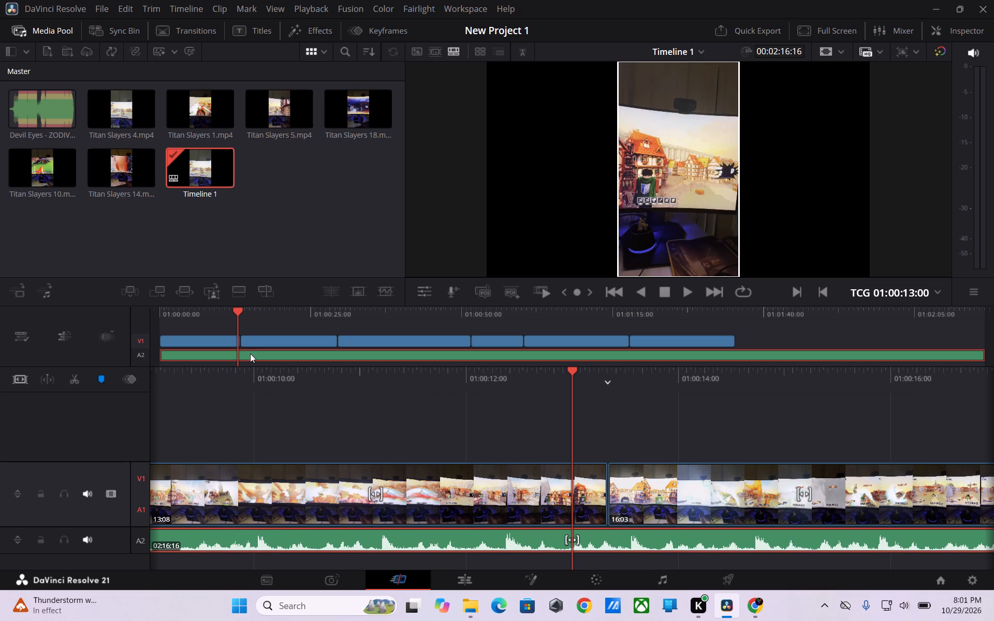
key(ctrl+b)
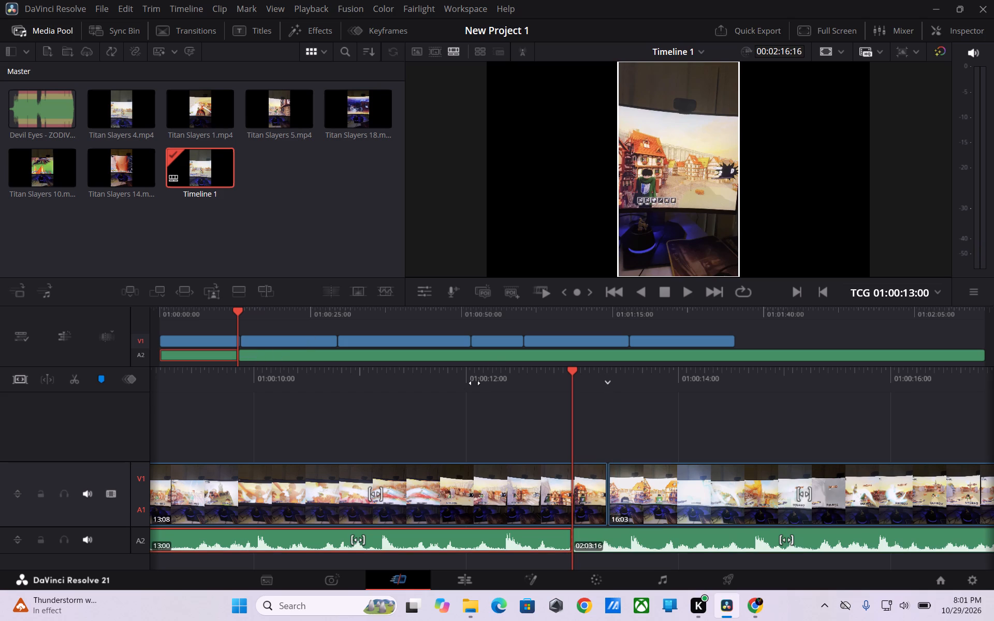
Delete the music before the split and move the remaining Devil Eyes clip to the timeline start, previewing it briefly.
click(216, 354)
key(Delete)
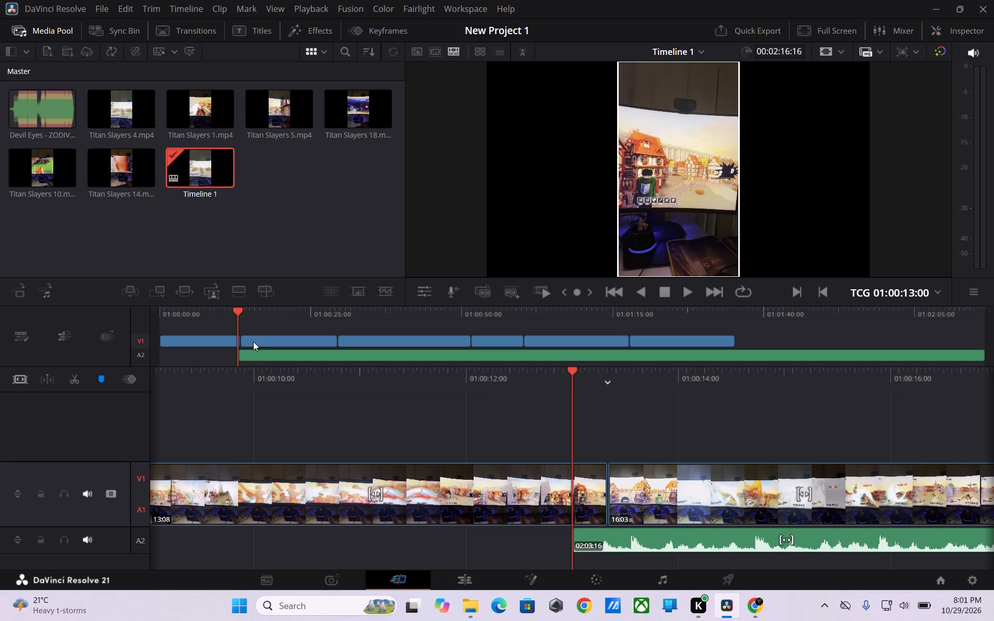
drag(279, 358, 179, 351)
key(space)
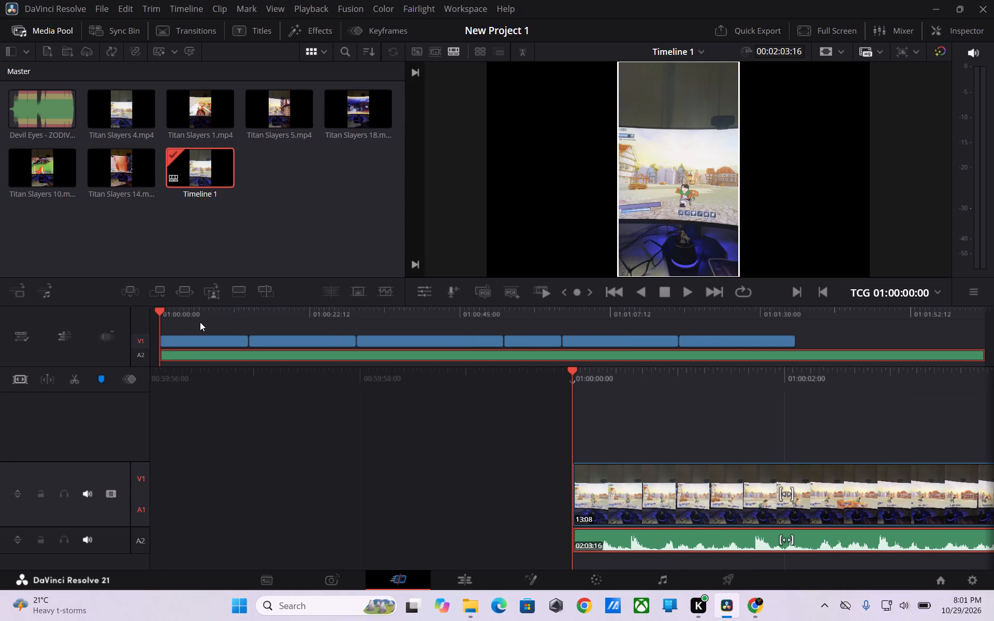
key(space)
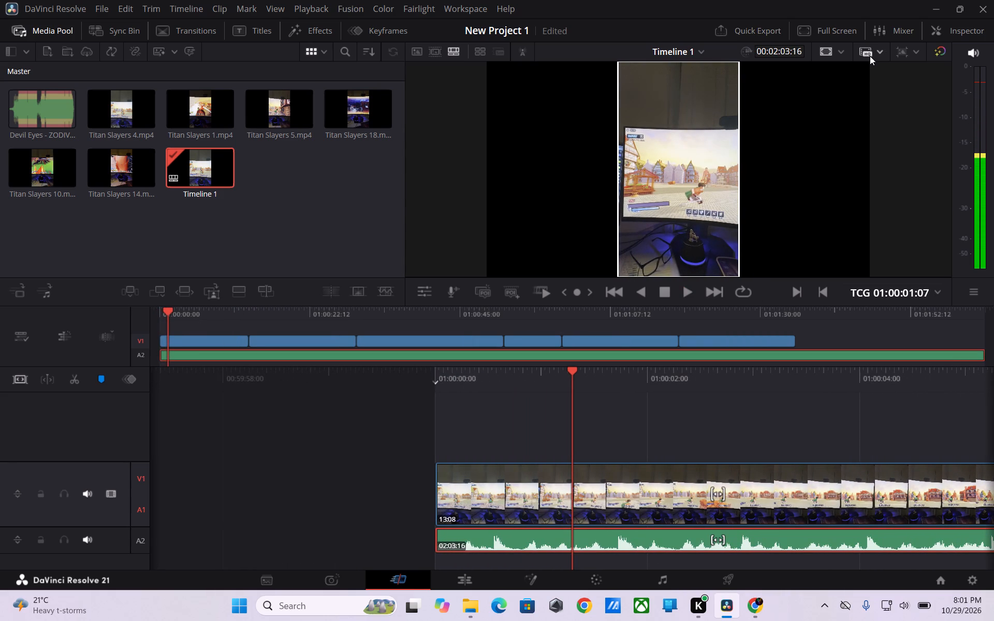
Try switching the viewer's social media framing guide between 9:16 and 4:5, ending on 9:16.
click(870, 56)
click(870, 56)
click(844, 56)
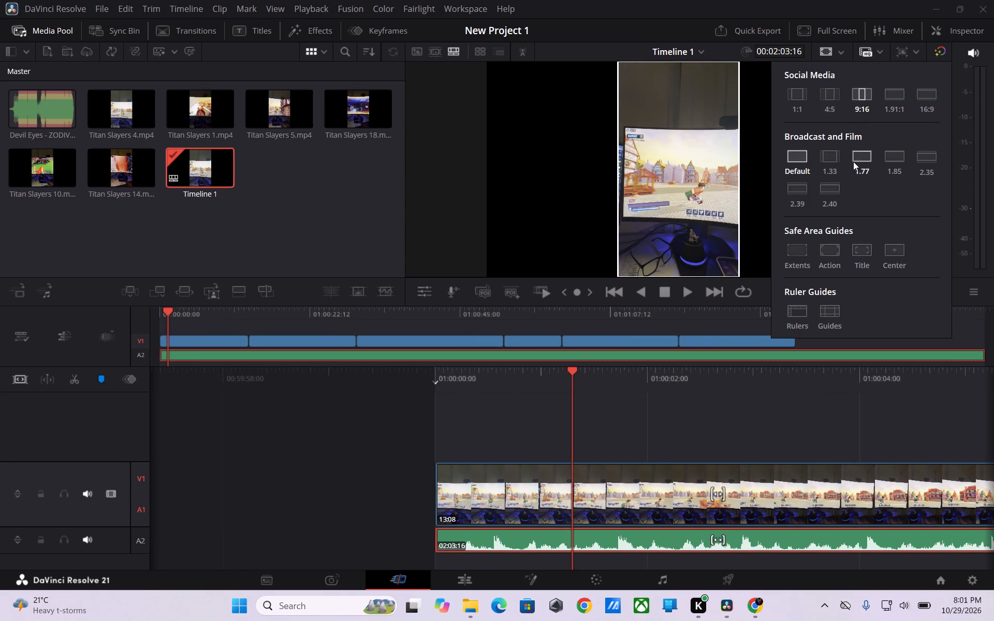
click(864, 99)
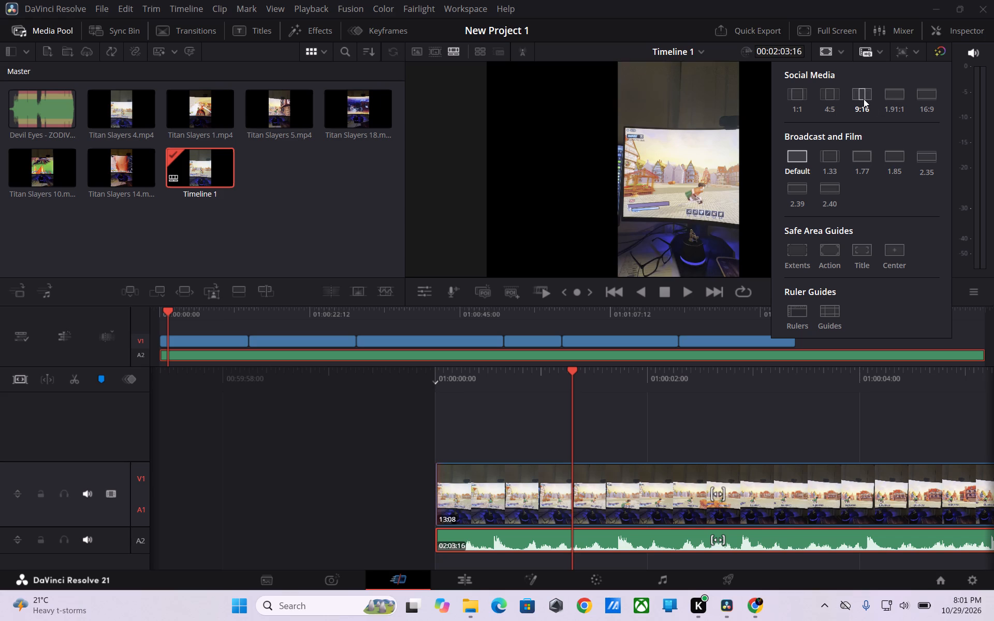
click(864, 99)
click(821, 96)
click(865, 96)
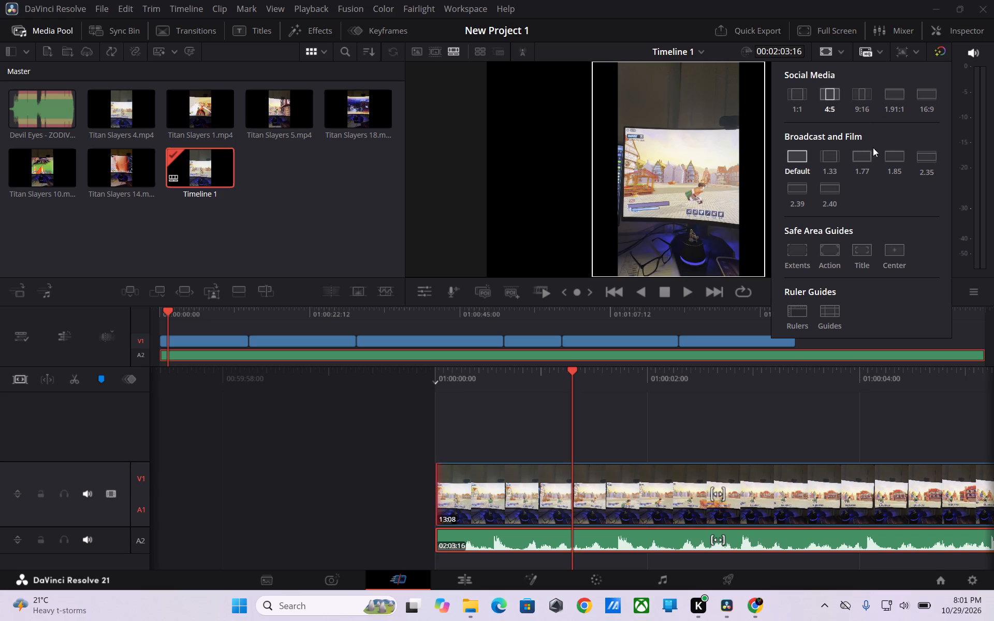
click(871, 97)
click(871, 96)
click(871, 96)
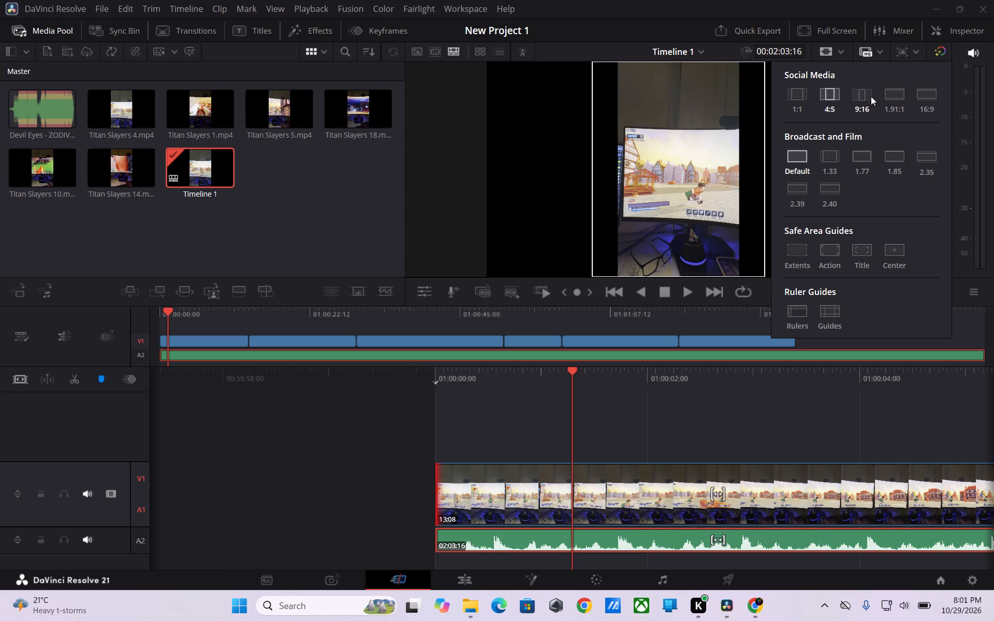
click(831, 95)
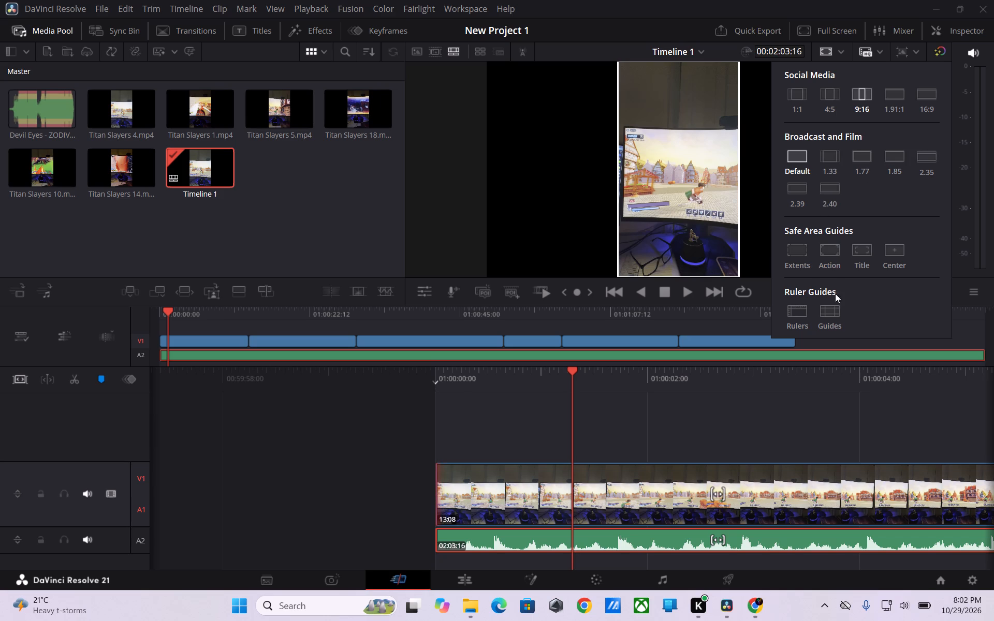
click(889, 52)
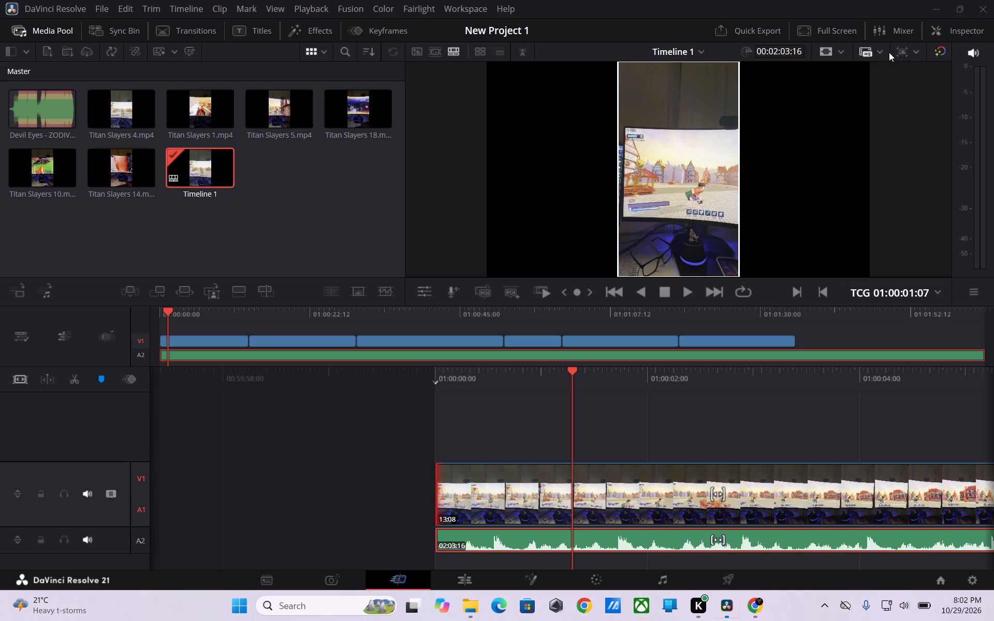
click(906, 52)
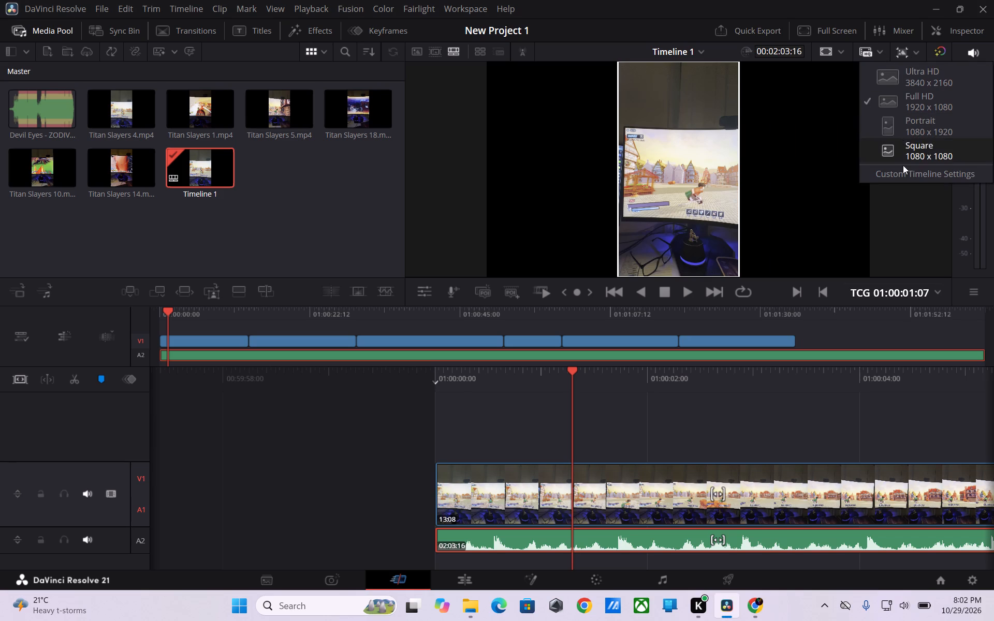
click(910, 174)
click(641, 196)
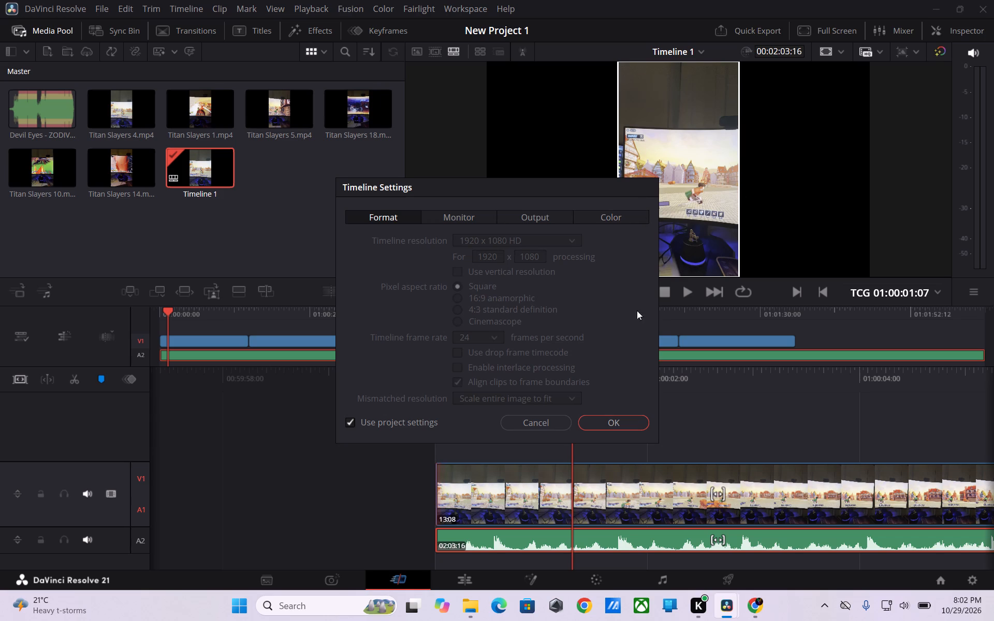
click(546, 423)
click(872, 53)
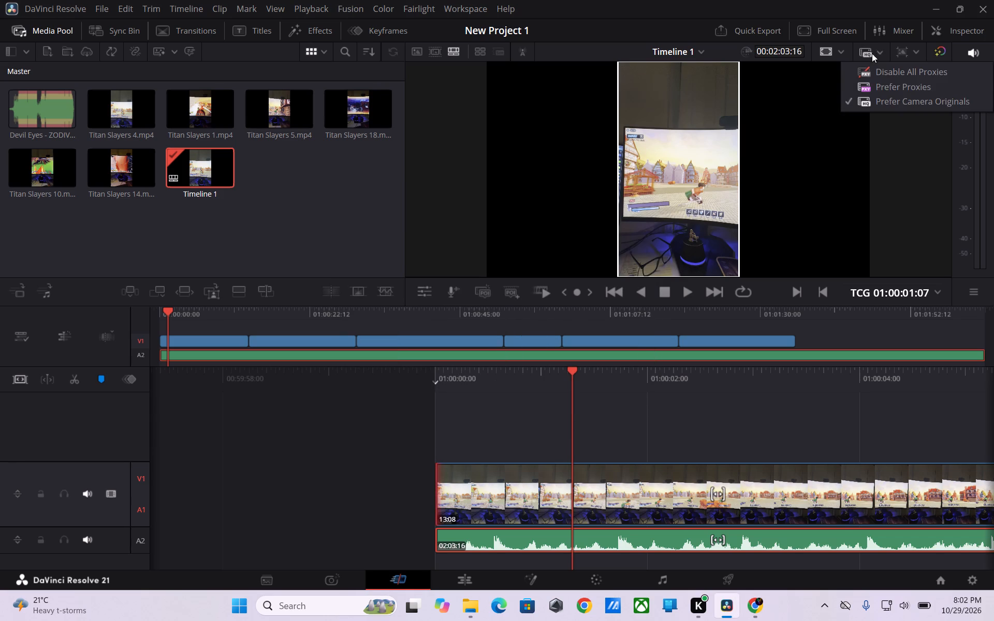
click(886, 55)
Set the timeline resolution to Portrait 1080 x 1920.
click(904, 54)
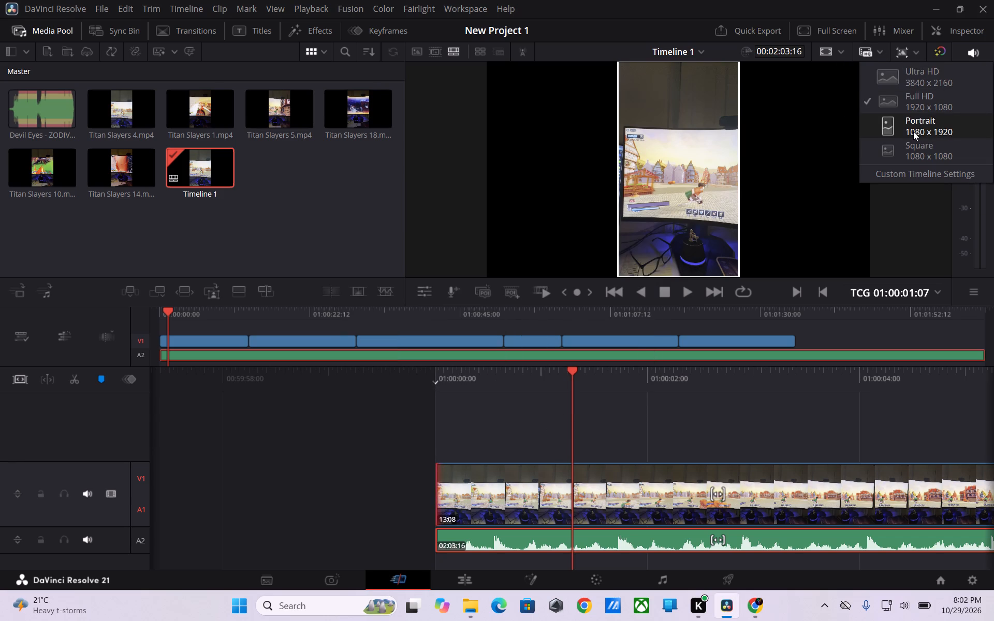
click(913, 131)
click(872, 168)
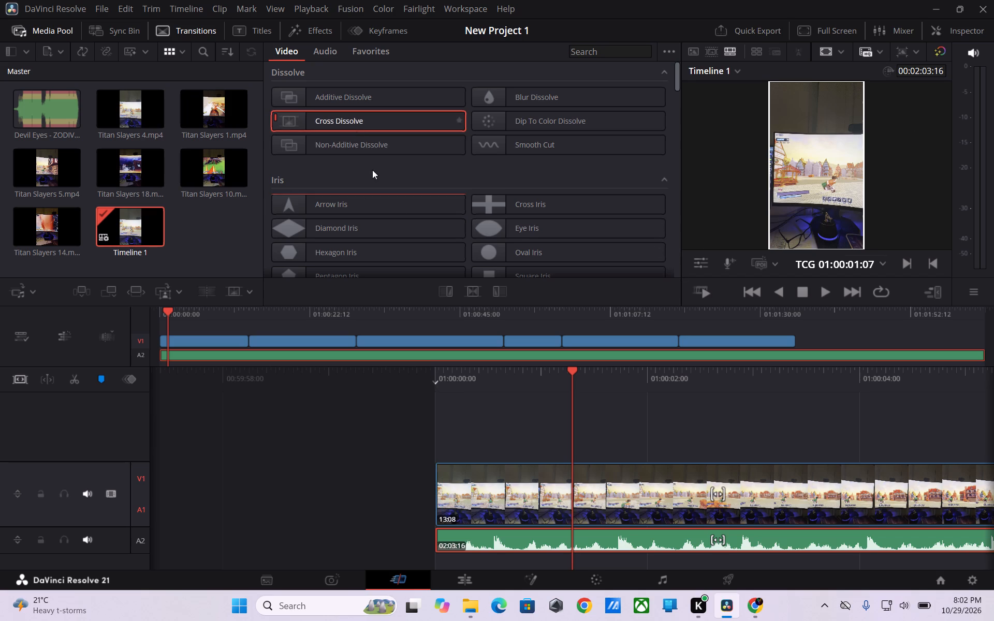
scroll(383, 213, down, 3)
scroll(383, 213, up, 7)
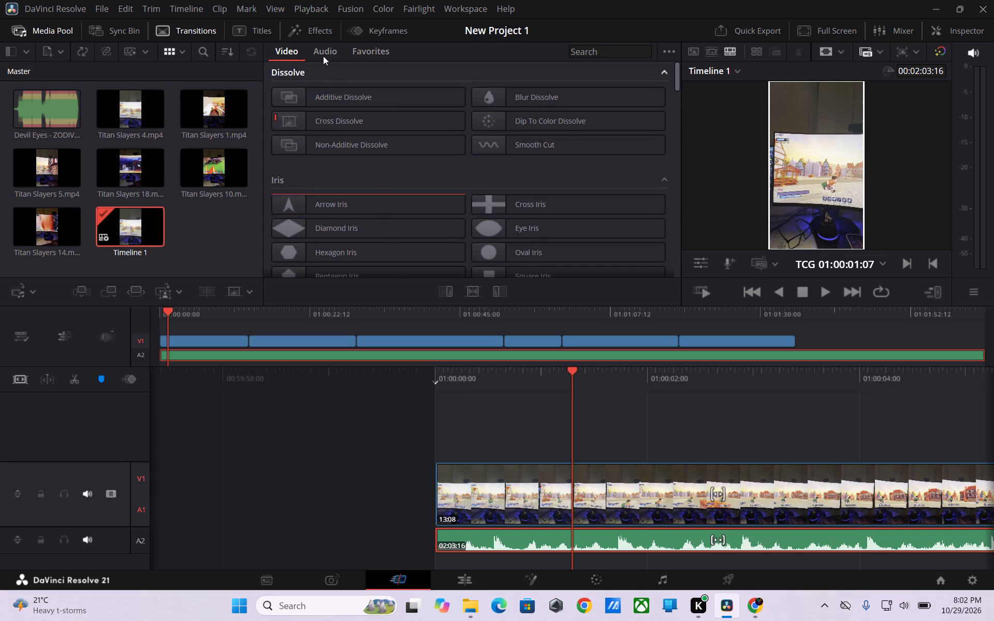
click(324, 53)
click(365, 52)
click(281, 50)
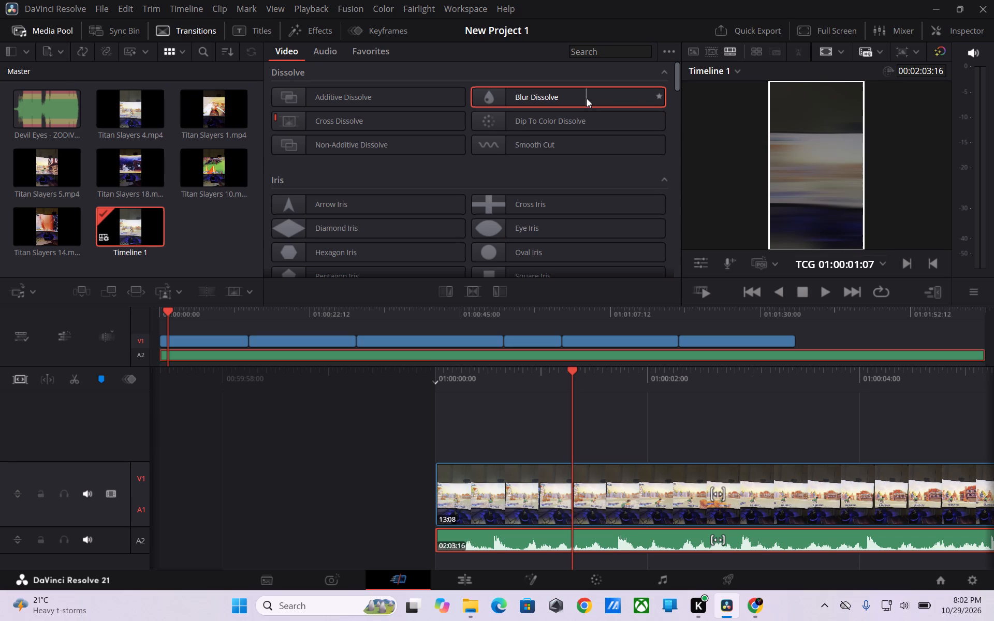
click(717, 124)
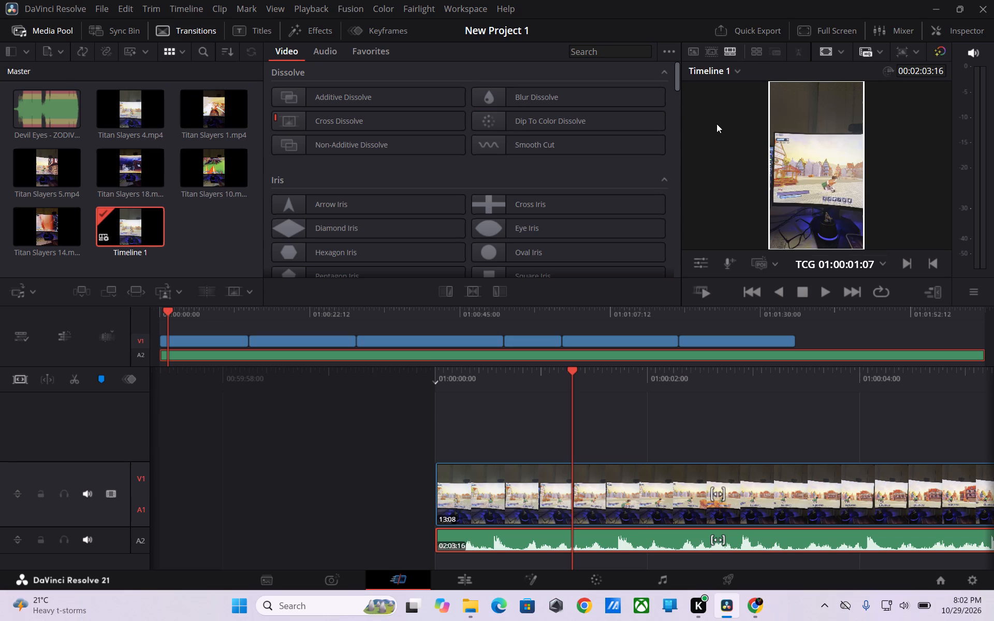
Widen the timeline viewer and play from 01:00:01:07 to about 01:00:17:05 to review the footage with the trimmed music.
drag(682, 128, 492, 123)
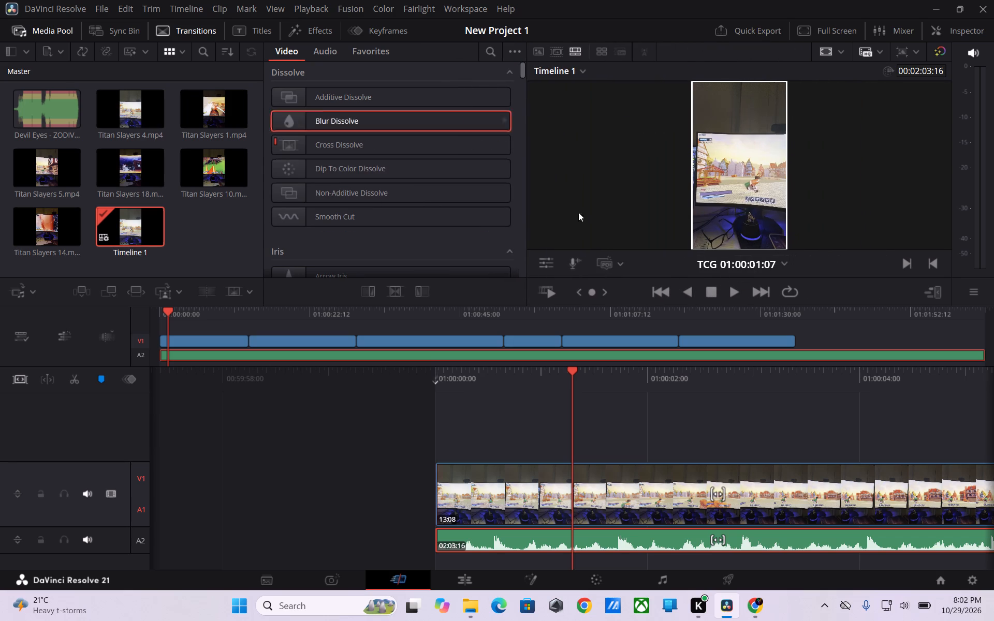
click(712, 291)
click(712, 291)
key(space)
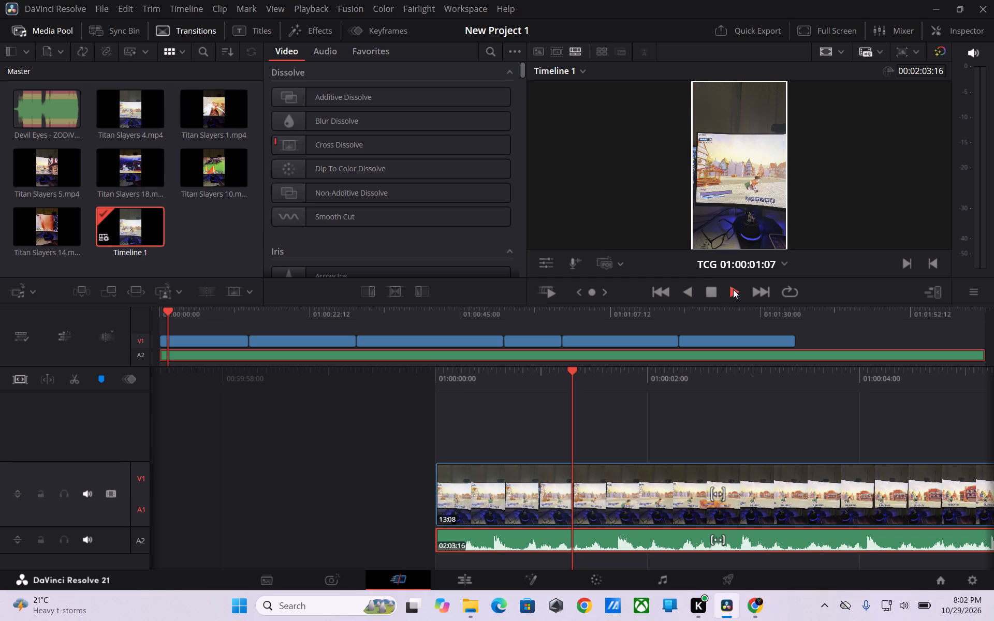
key(space)
click(738, 289)
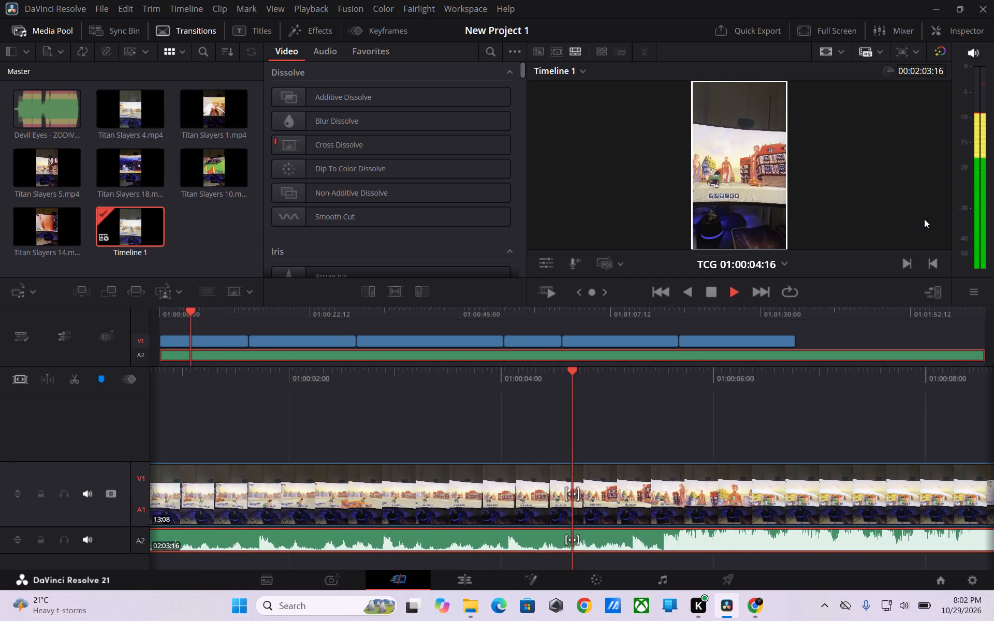
key(space)
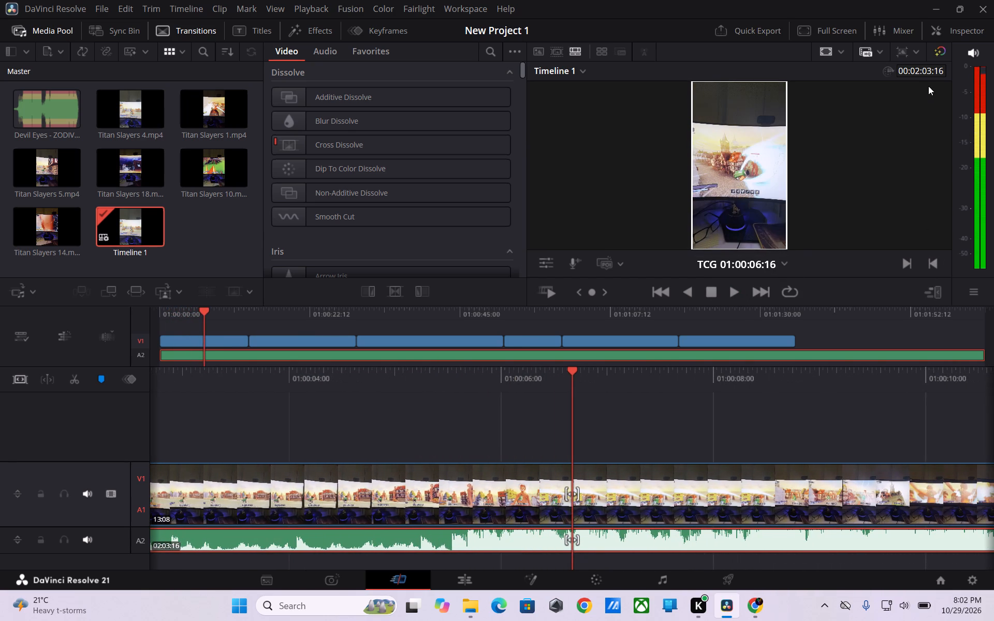
right_click(856, 173)
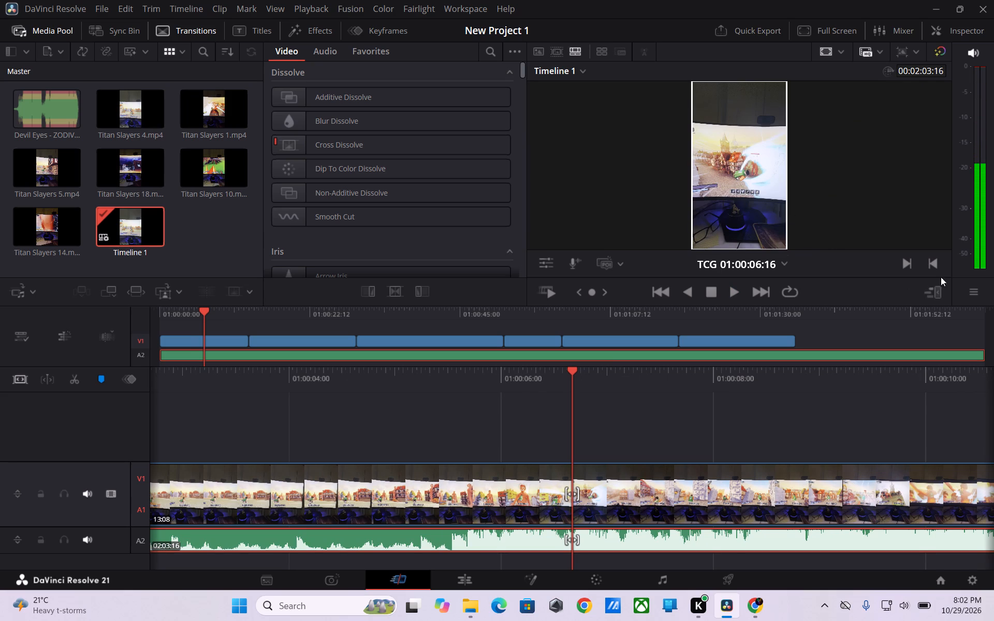
key(space)
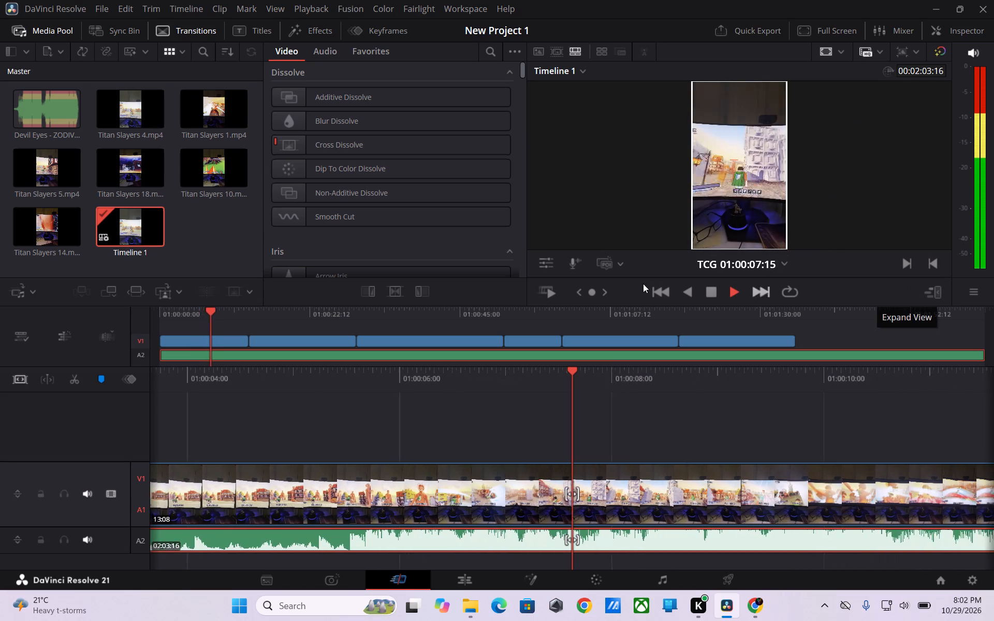
drag(605, 292, 547, 297)
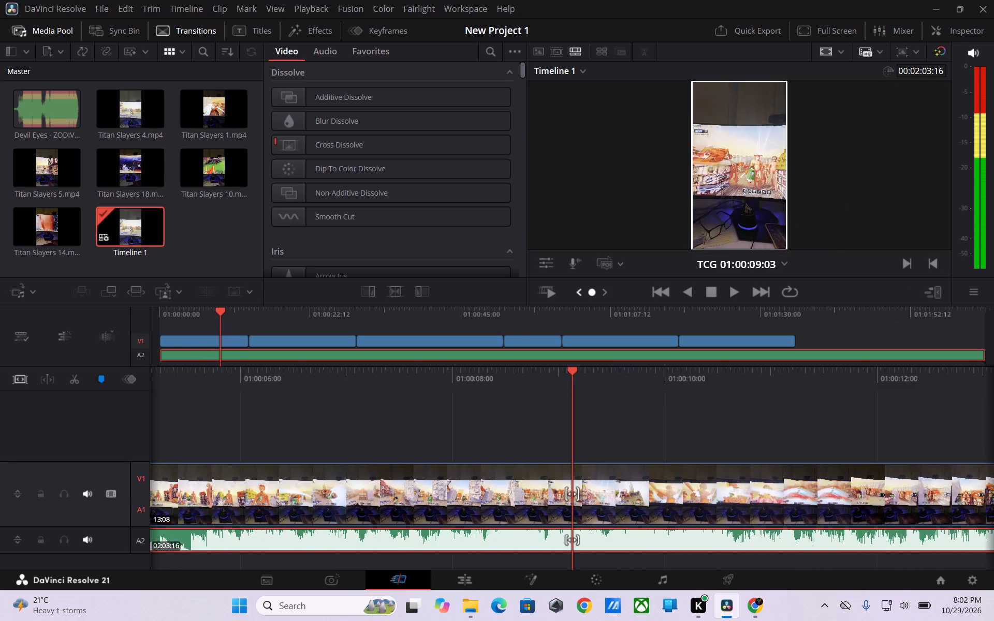
drag(547, 297, 801, 313)
key(space)
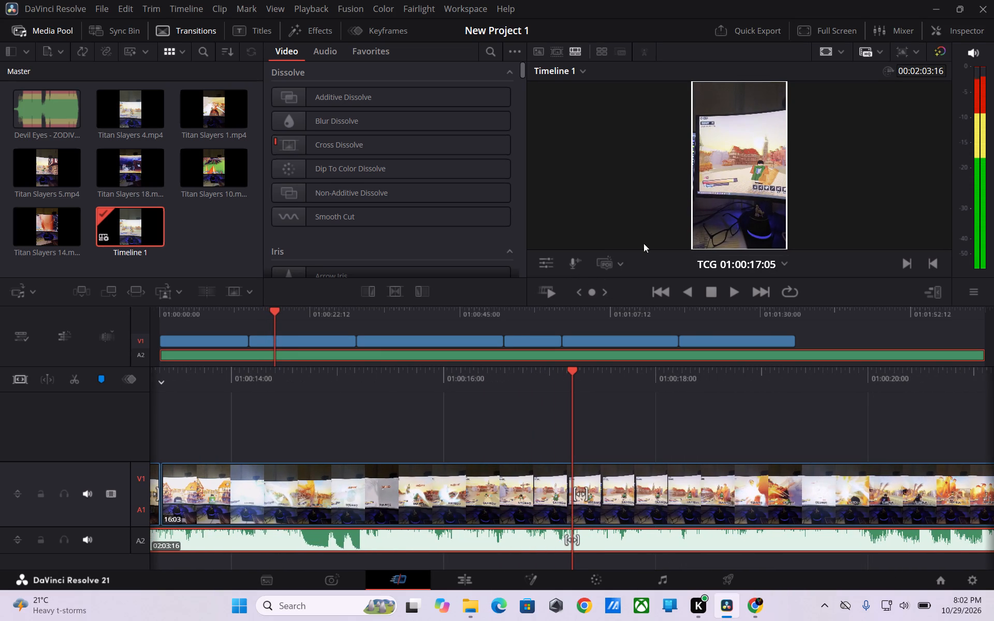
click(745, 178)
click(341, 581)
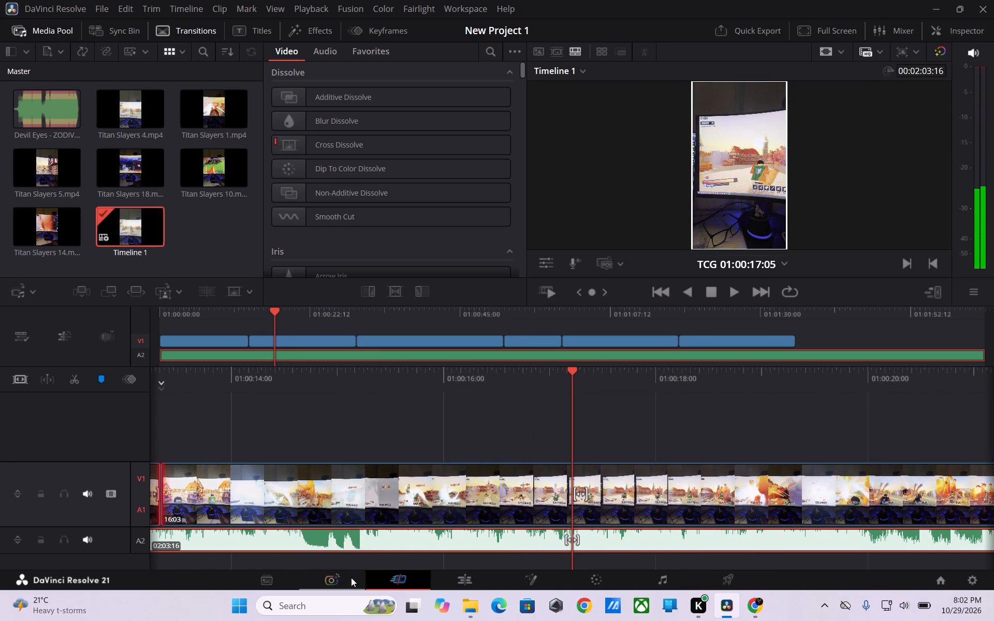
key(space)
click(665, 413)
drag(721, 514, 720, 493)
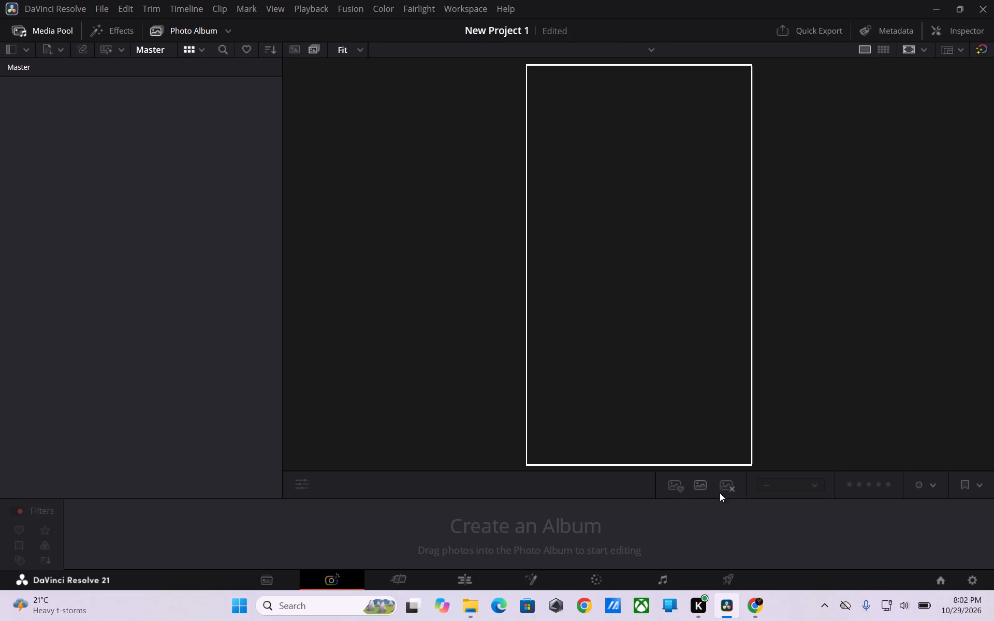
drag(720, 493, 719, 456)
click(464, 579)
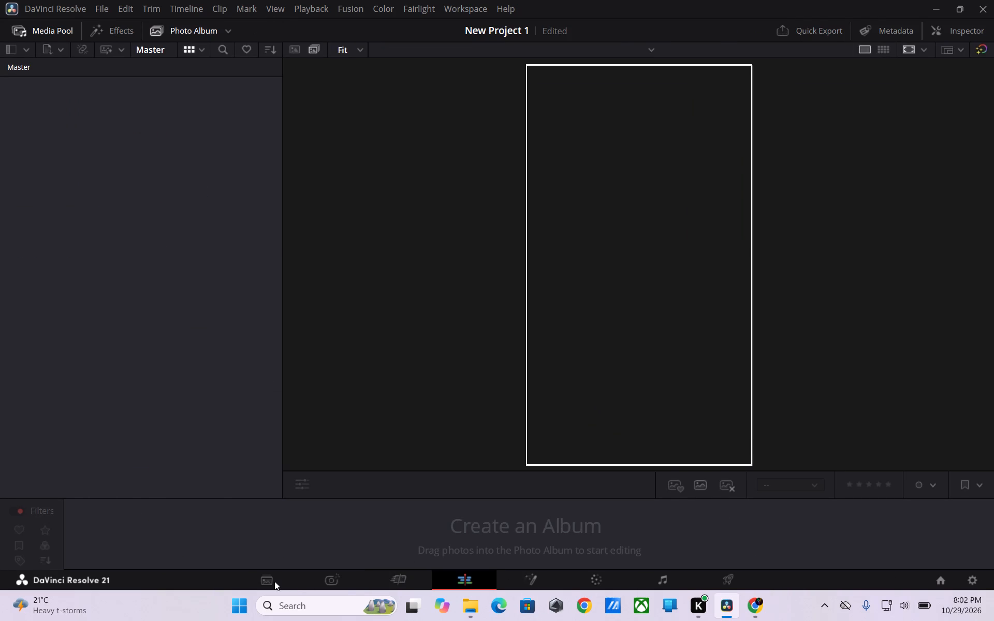
Open the Media page, play Timeline 1 from 01:00:01:07 to about 01:00:08, and return to the Cut page.
click(274, 581)
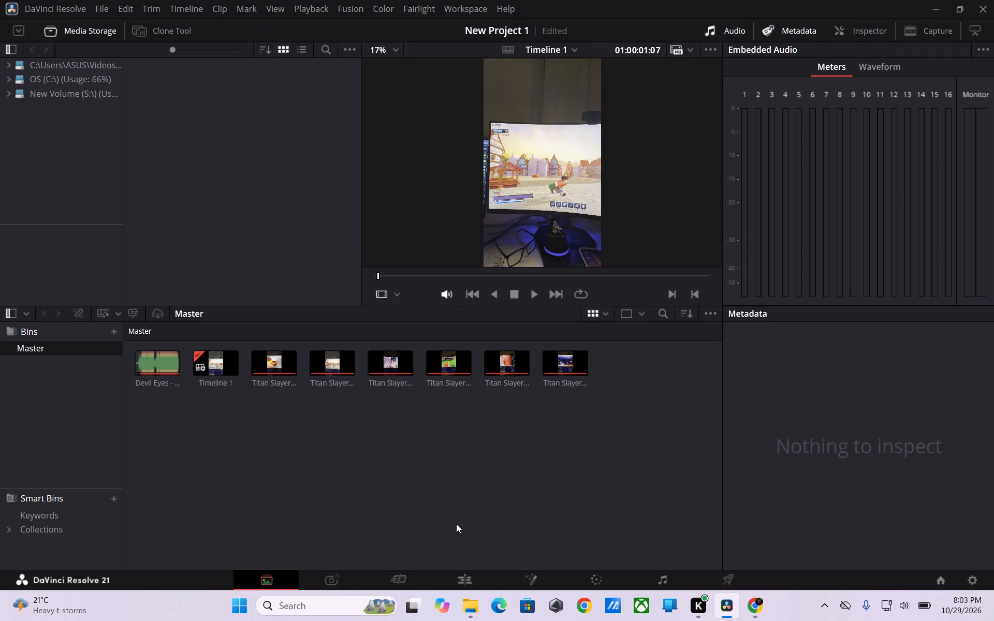
click(515, 298)
key(space)
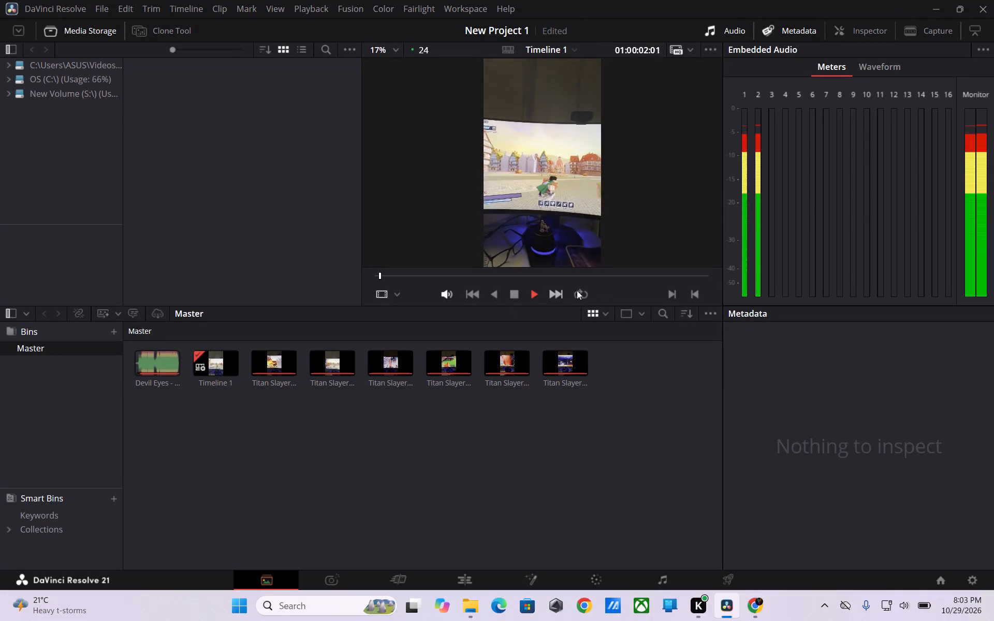
click(632, 321)
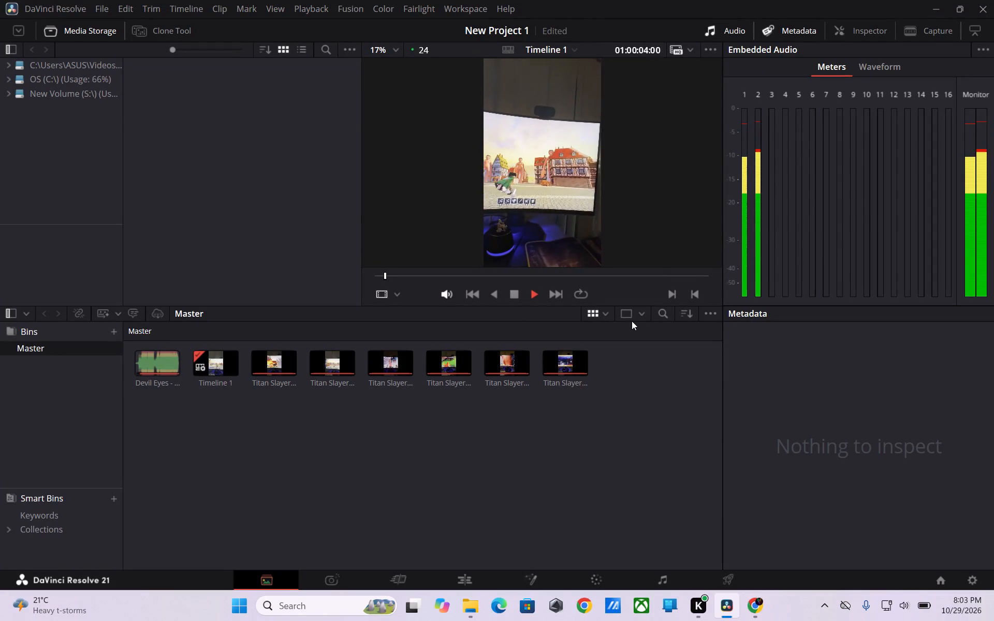
click(632, 320)
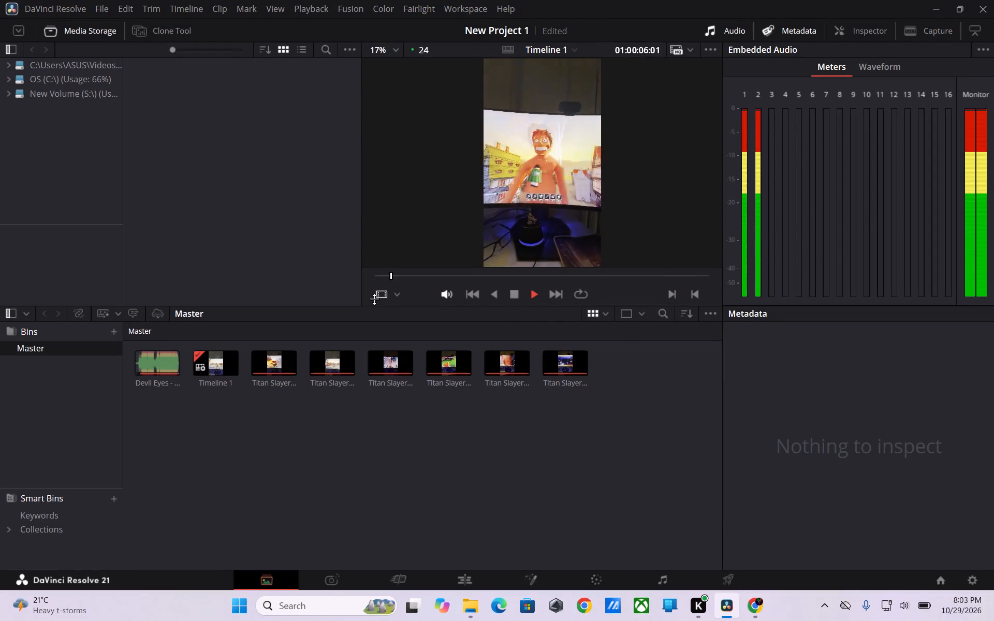
click(395, 297)
click(395, 297)
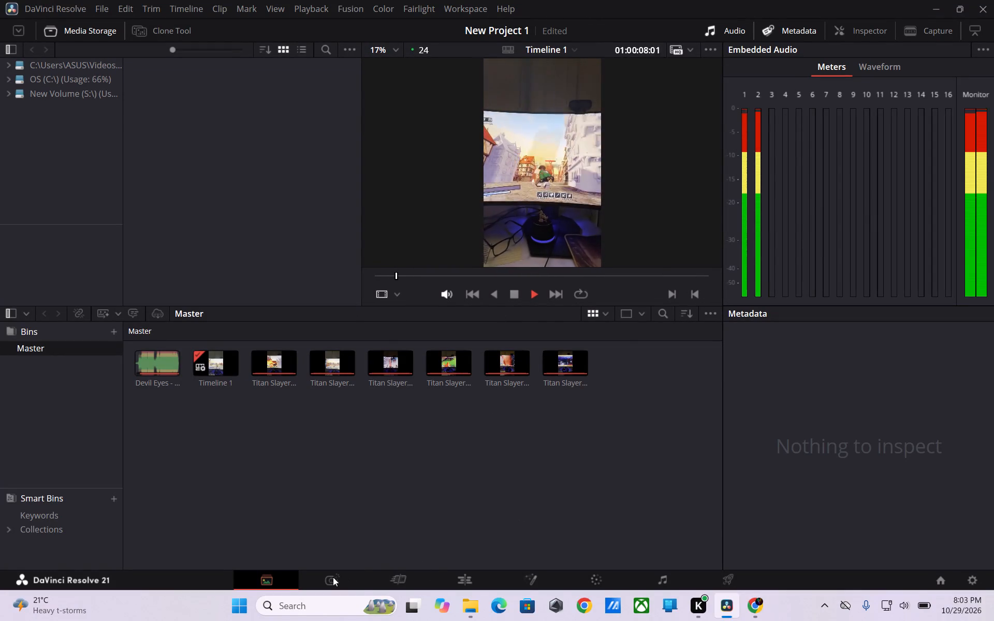
click(331, 577)
click(340, 578)
key(space)
click(390, 579)
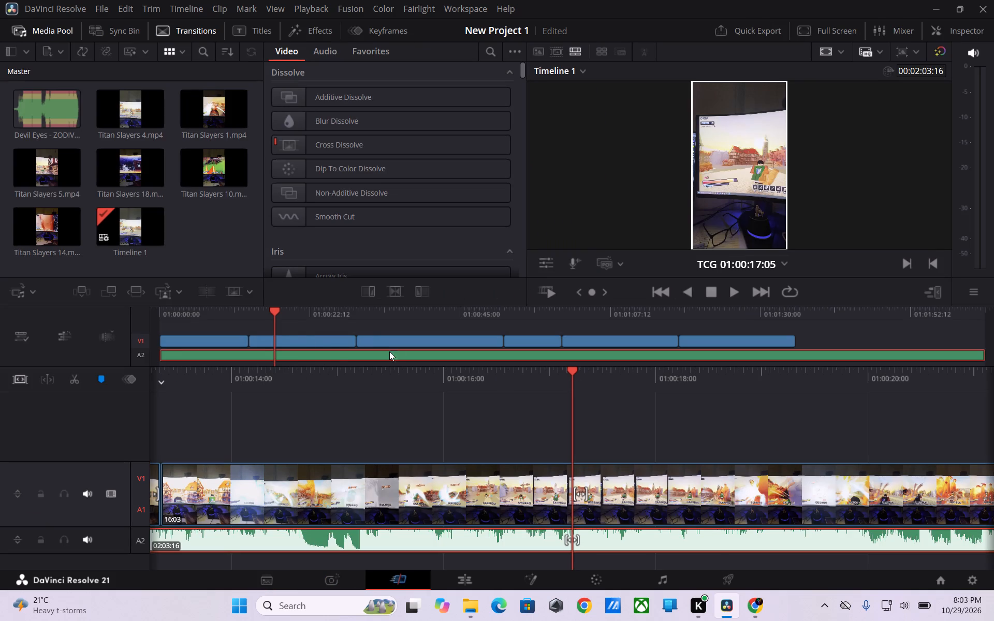
Play from the timeline start to just past the music drop, step back frame by frame, and split the Devil Eyes audio at 01:00:05:00.
drag(275, 316, 148, 320)
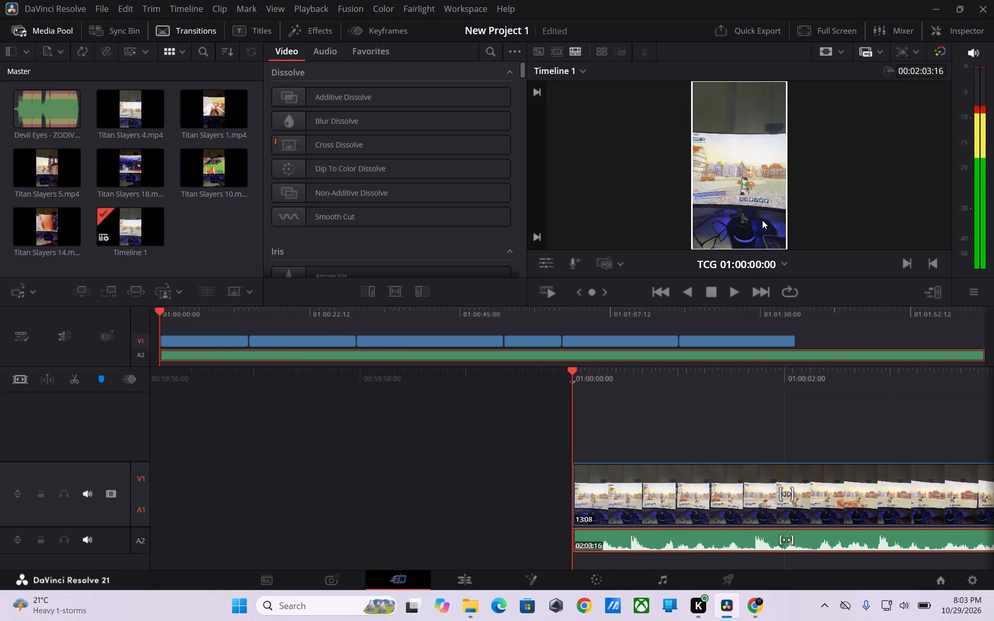
key(space)
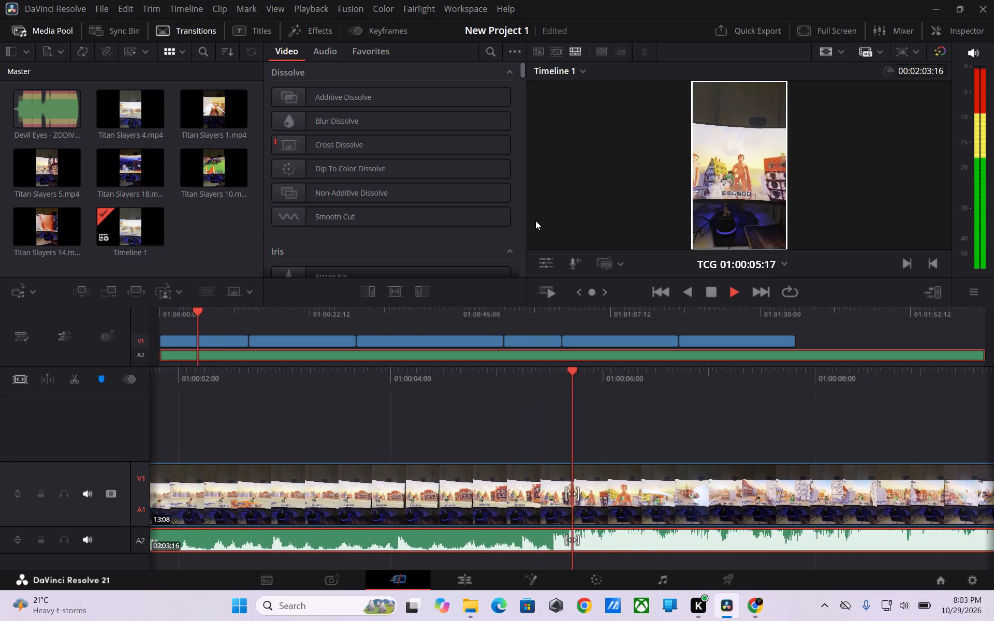
key(space)
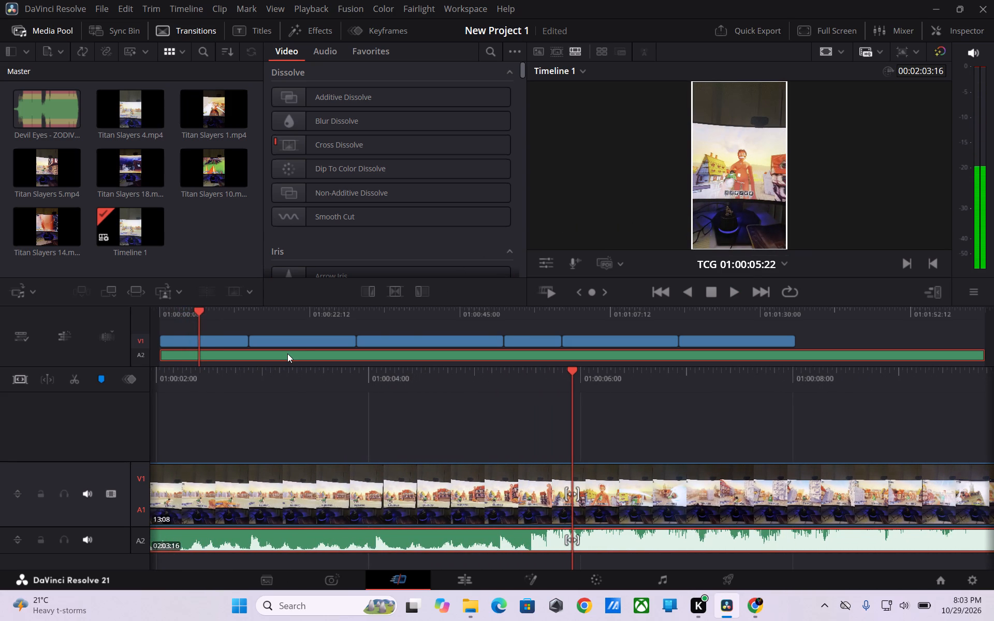
key(Left)
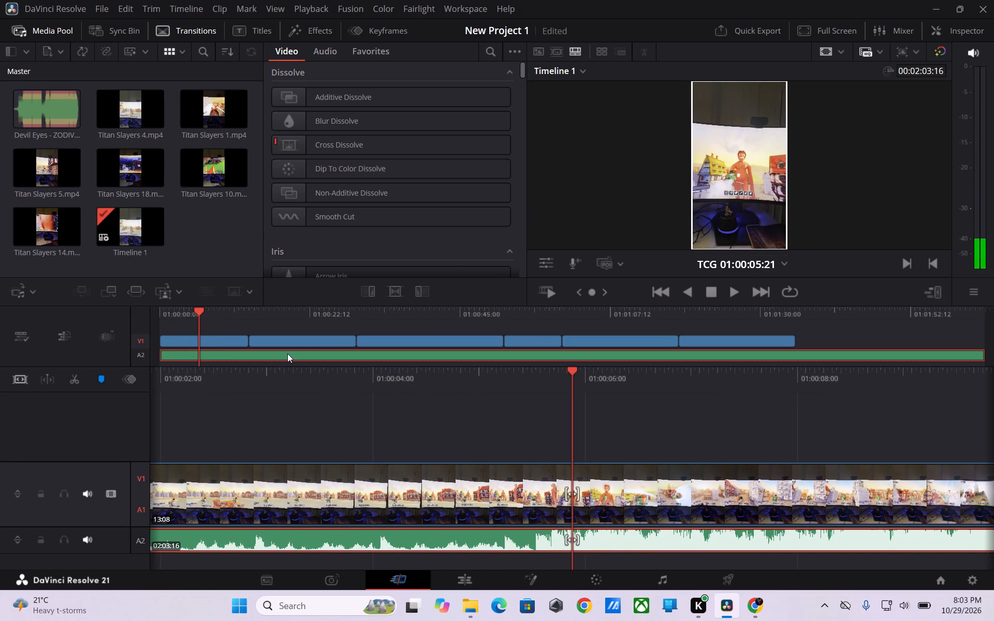
key(Left)
key(Left)
key(Left)
key(Left)
key(Left)
key(Left)
key(Left)
key(Left)
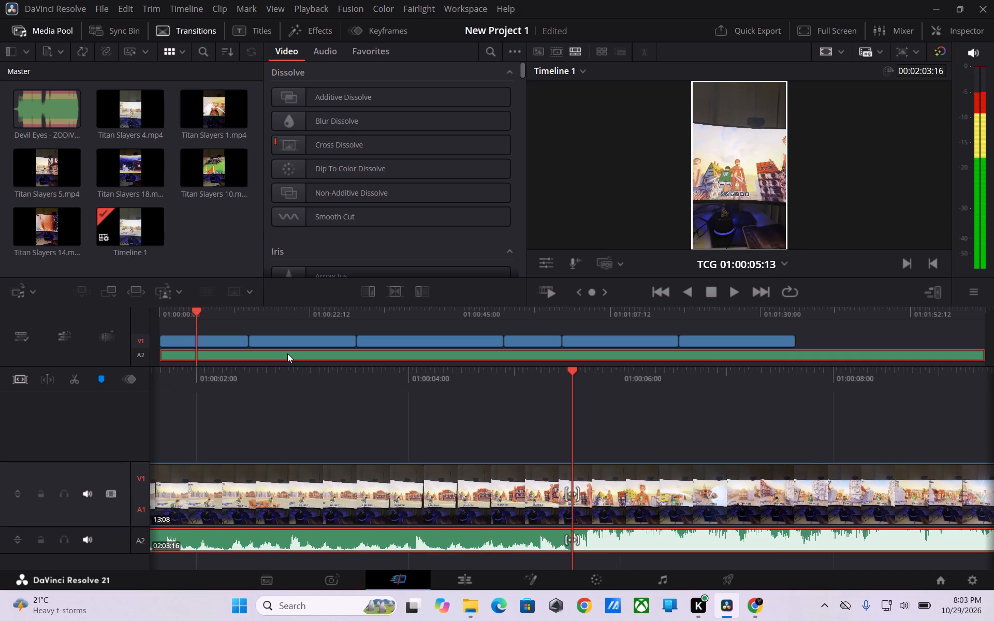
key(Left)
key(Left)
key(Left)
key(Left)
key(Left)
key(Left)
key(Left)
key(Left)
key(Left)
key(Left)
key(Left)
key(Left)
key(Left)
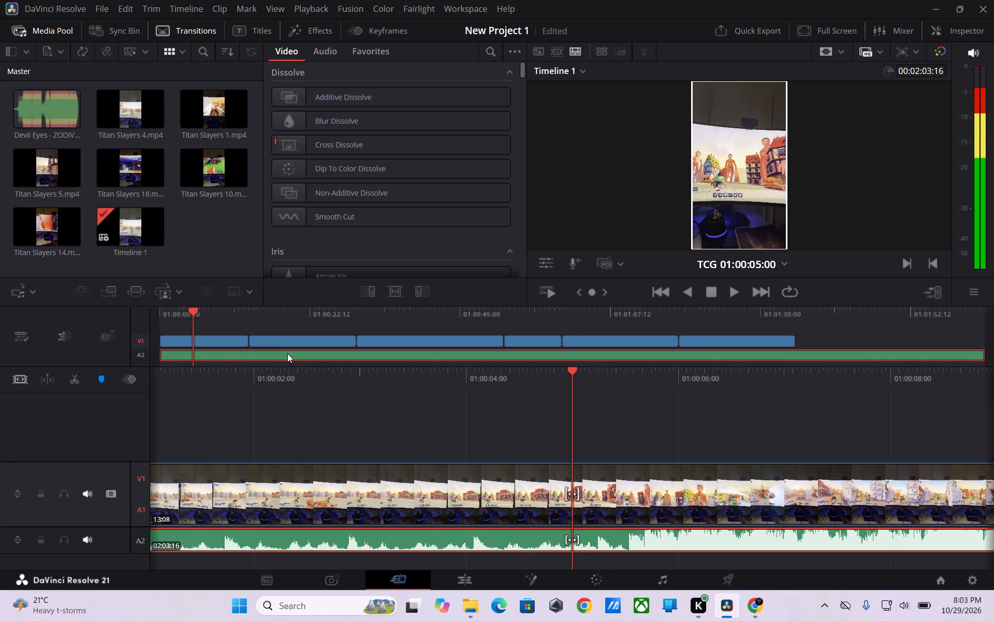
click(290, 356)
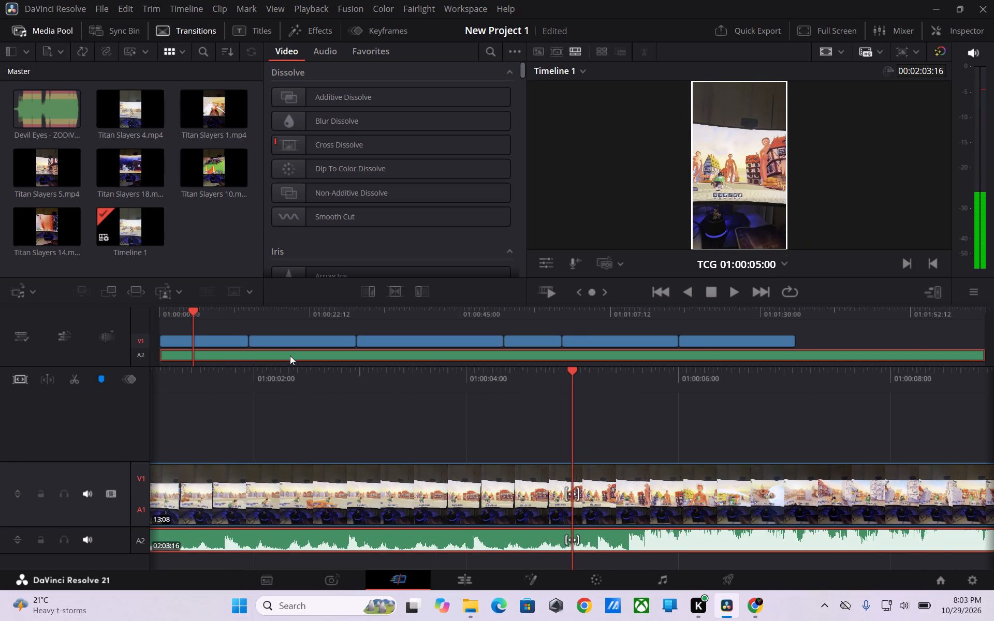
key(ctrl+b)
click(308, 375)
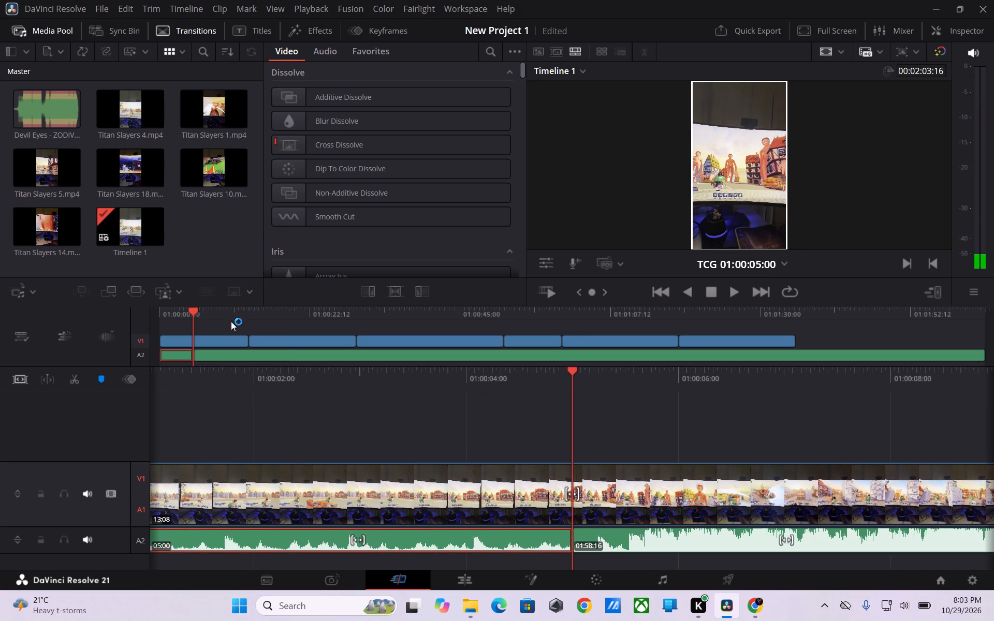
Preview the timeline from the music split to about 01:00:11:01, and split the first video clip at 01:00:05:00.
click(214, 341)
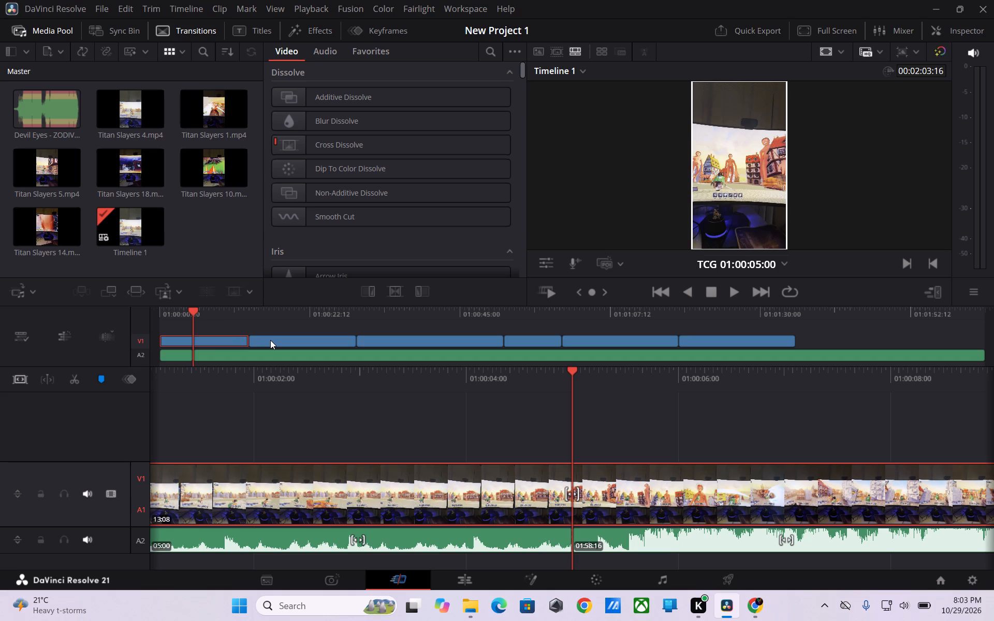
click(270, 340)
key(space)
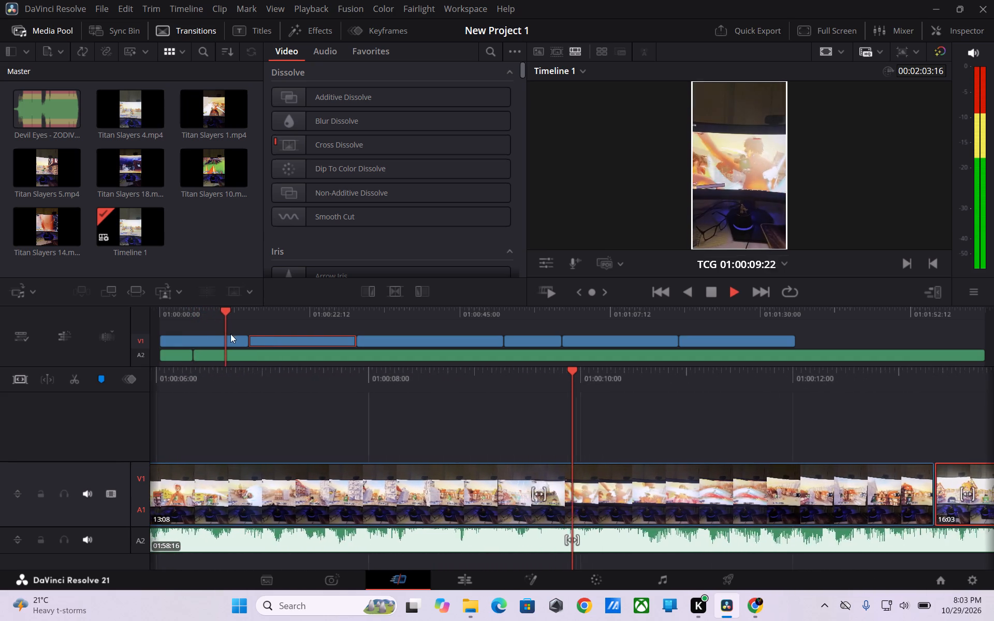
key(space)
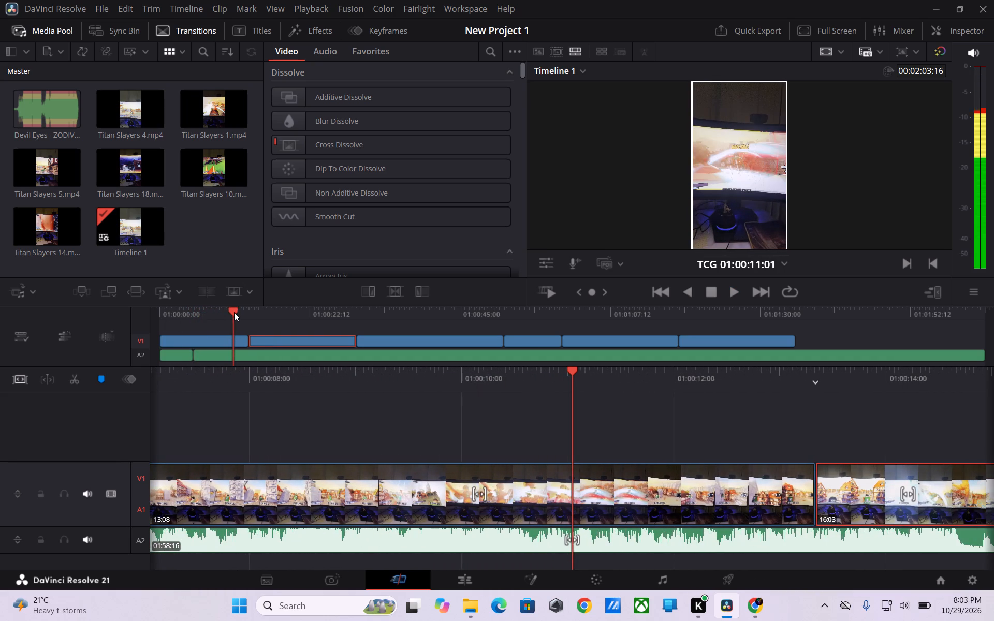
drag(234, 312, 191, 315)
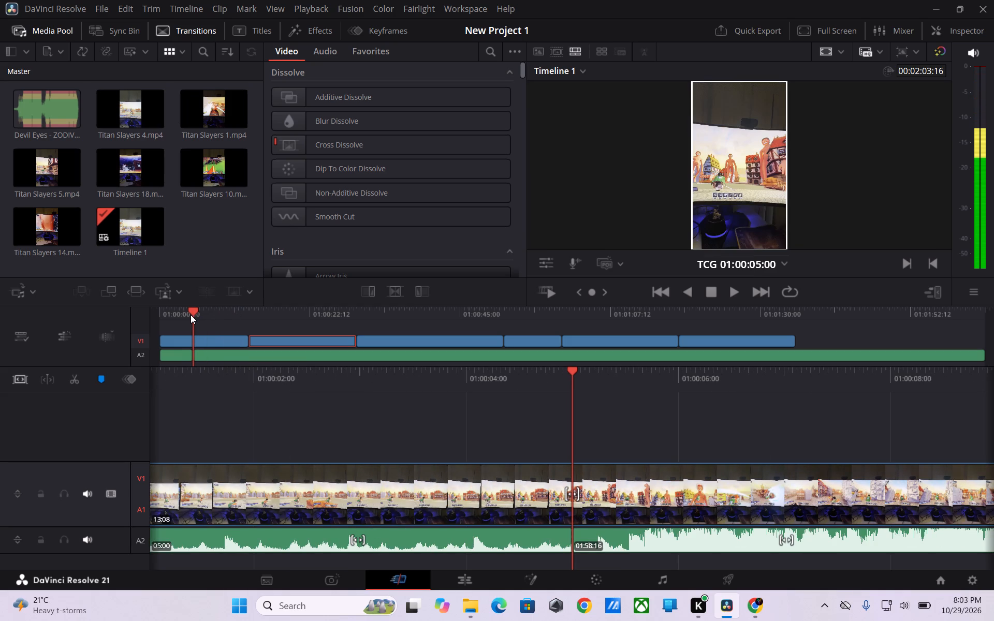
key(ctrl+b)
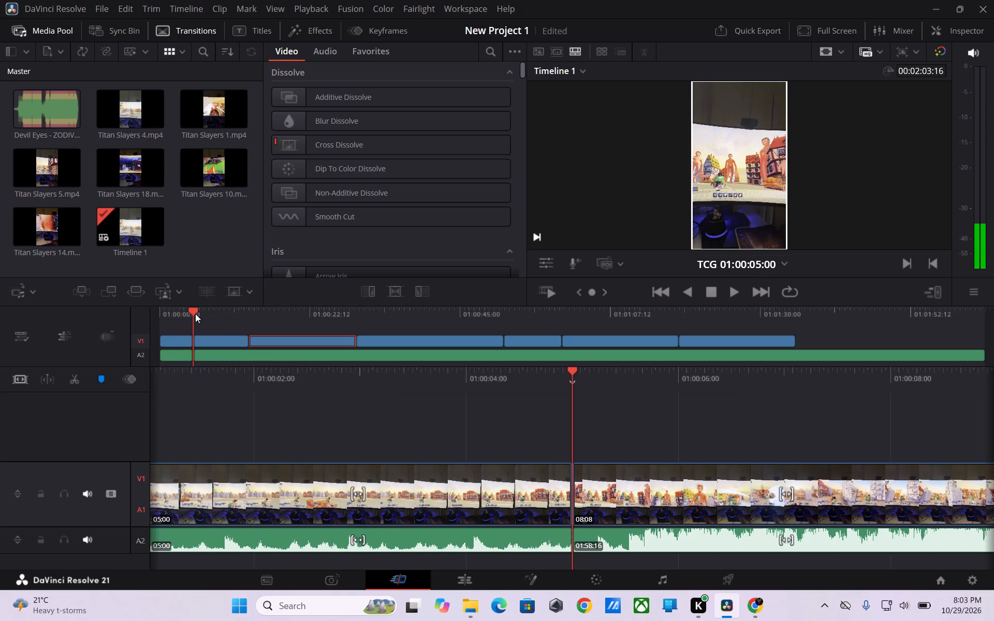
Apply a Blur Dissolve to the video cut at 01:00:05:00 and preview it through to about 01:00:16:11.
drag(194, 311, 211, 313)
click(193, 340)
click(202, 340)
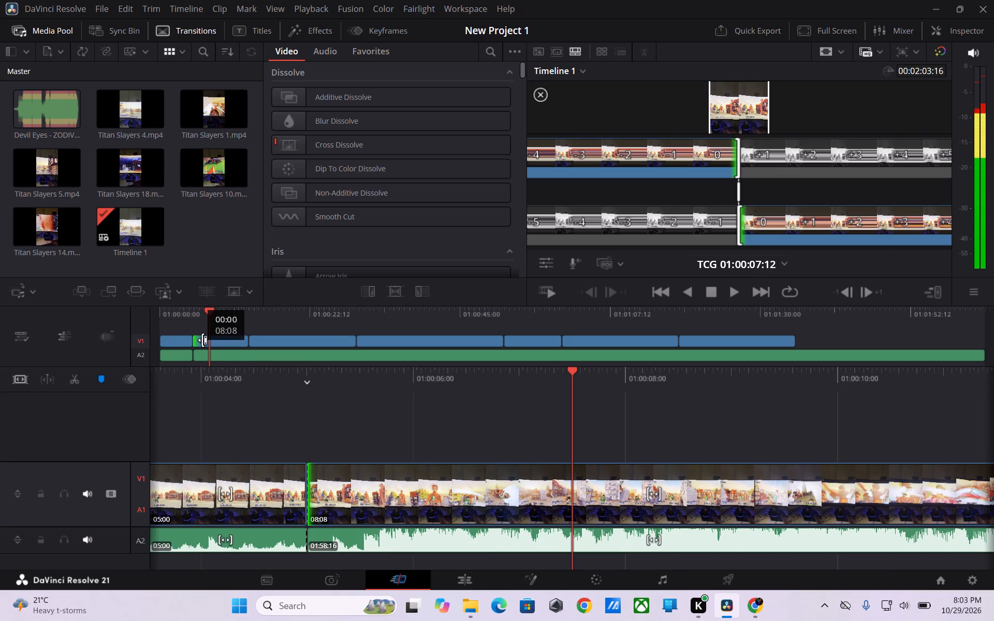
click(196, 322)
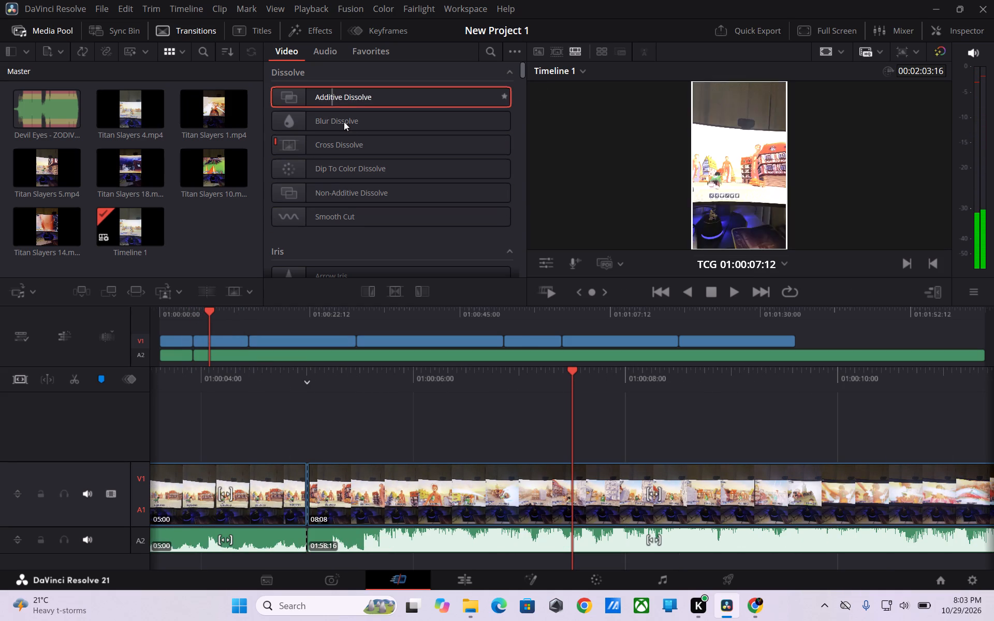
click(350, 122)
drag(366, 123, 184, 340)
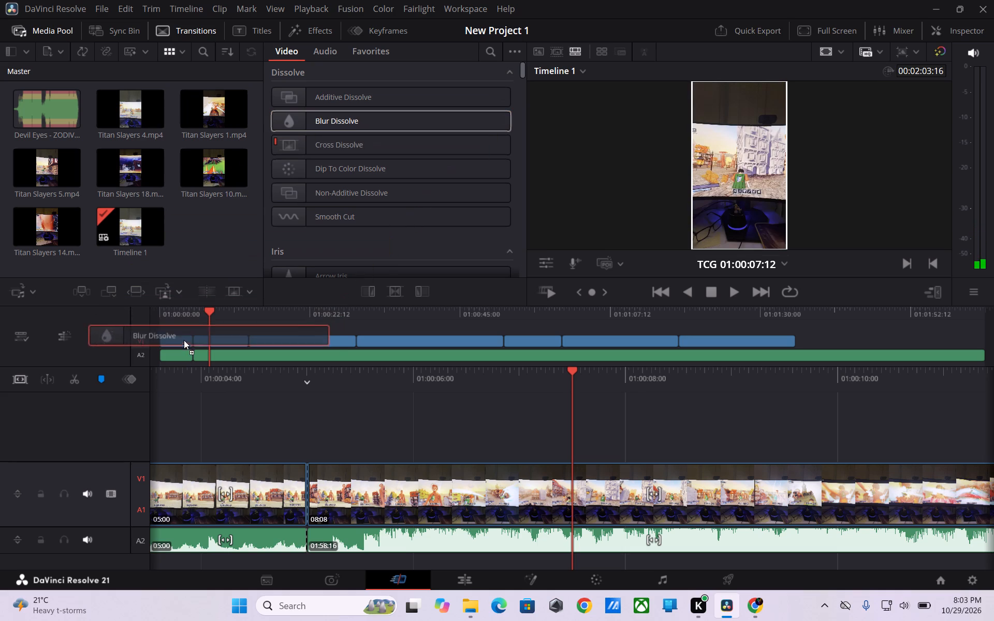
drag(184, 340, 194, 344)
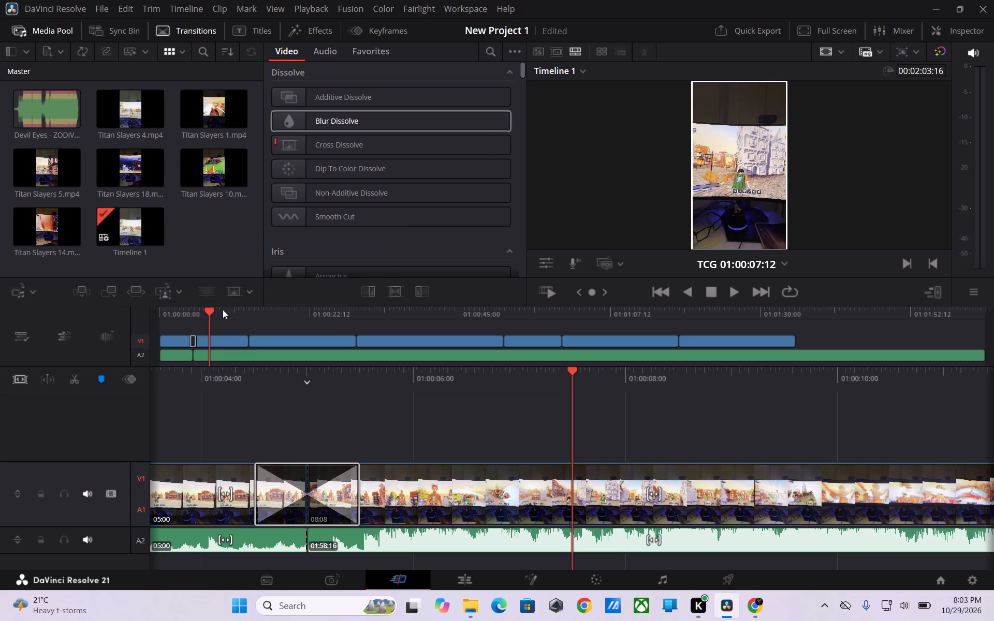
drag(207, 313, 180, 312)
key(space)
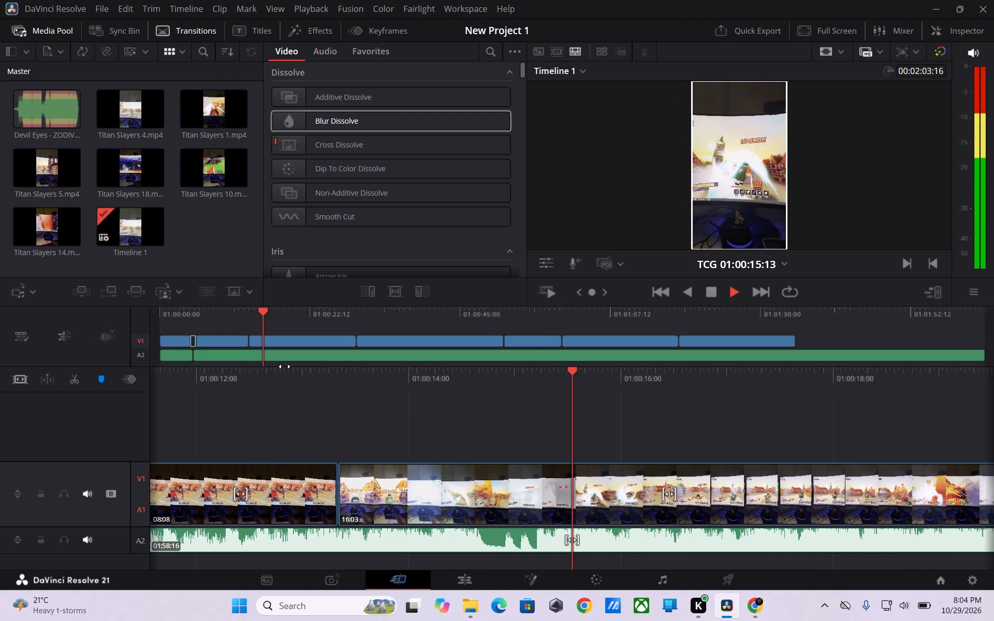
key(space)
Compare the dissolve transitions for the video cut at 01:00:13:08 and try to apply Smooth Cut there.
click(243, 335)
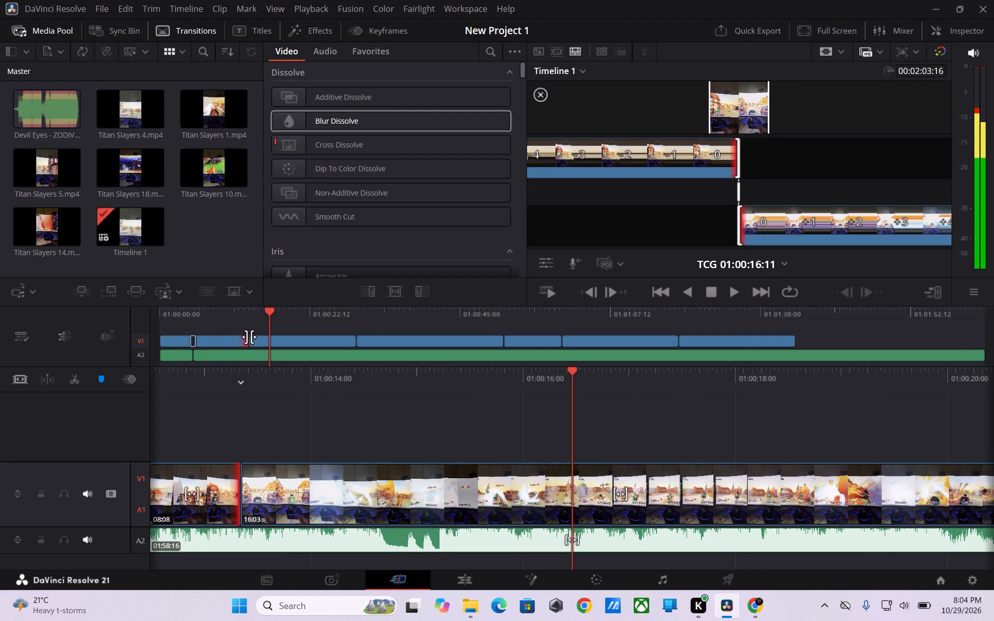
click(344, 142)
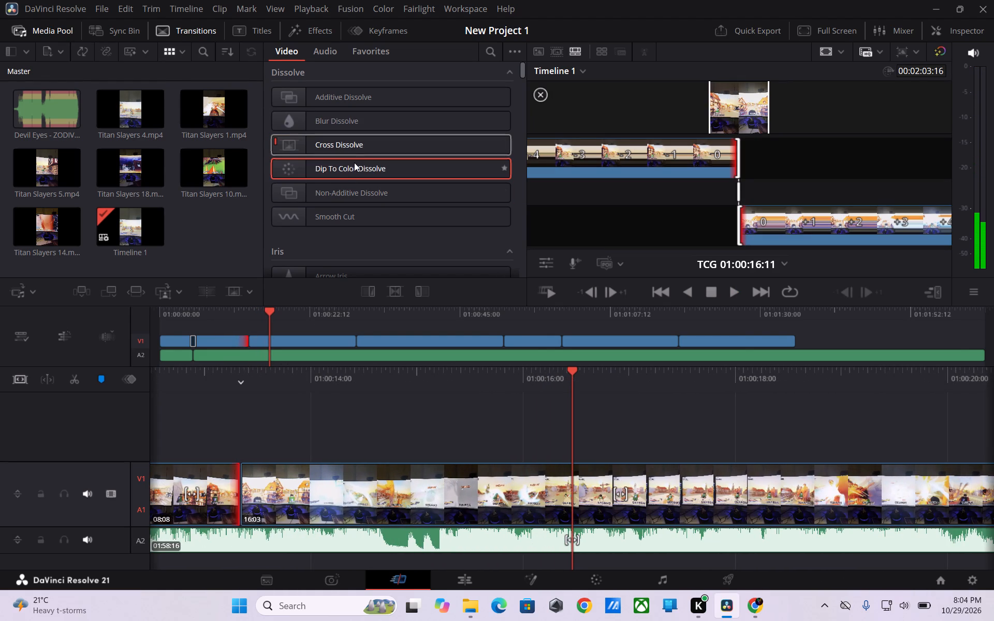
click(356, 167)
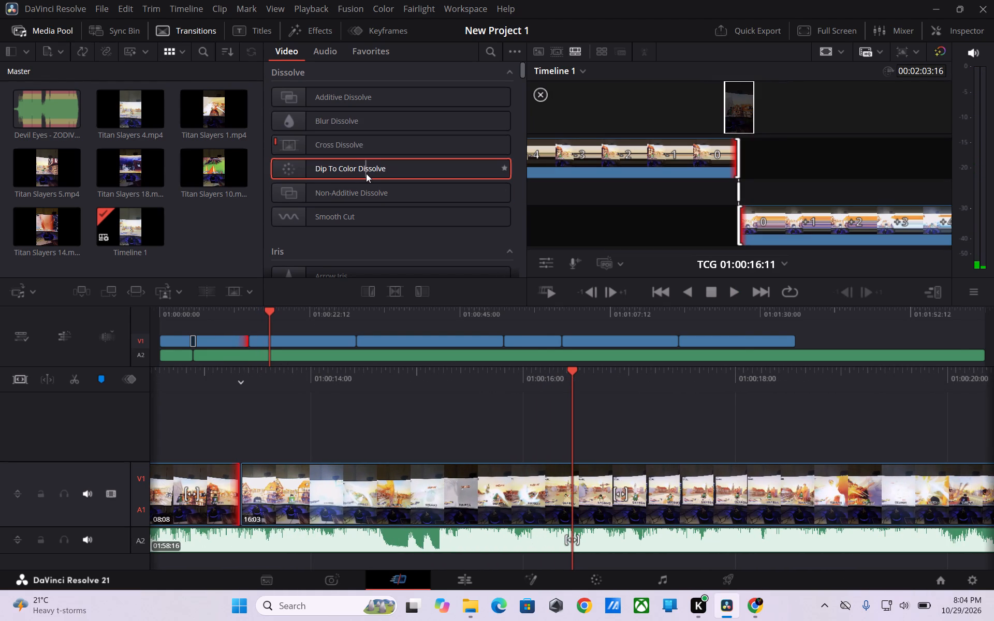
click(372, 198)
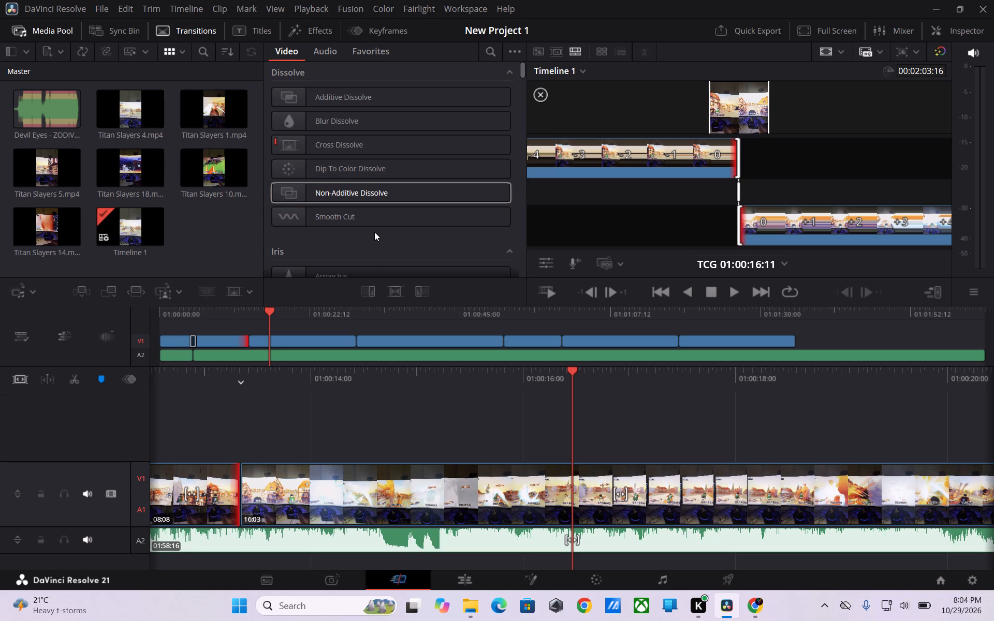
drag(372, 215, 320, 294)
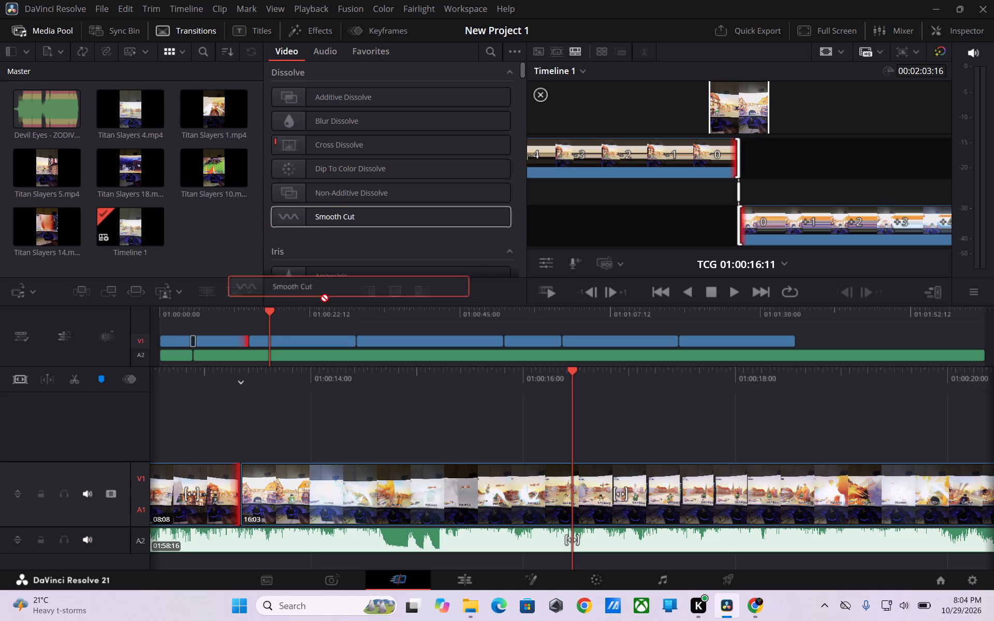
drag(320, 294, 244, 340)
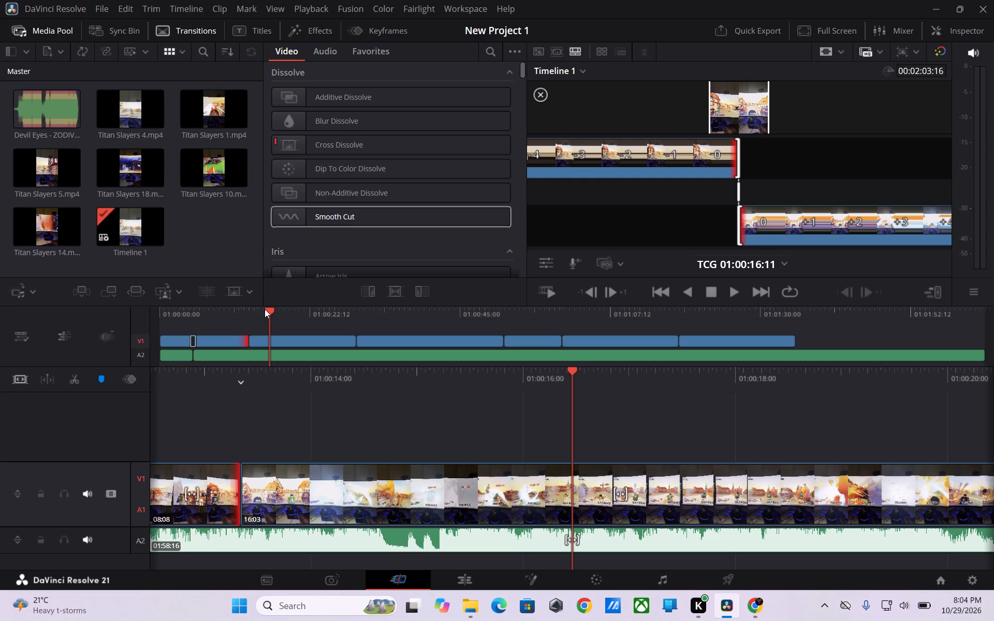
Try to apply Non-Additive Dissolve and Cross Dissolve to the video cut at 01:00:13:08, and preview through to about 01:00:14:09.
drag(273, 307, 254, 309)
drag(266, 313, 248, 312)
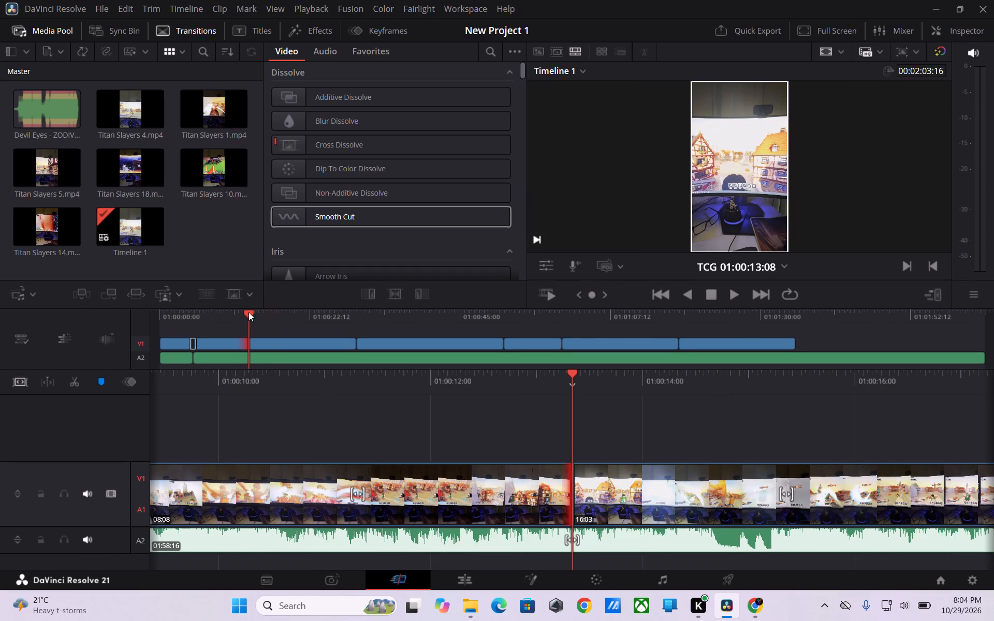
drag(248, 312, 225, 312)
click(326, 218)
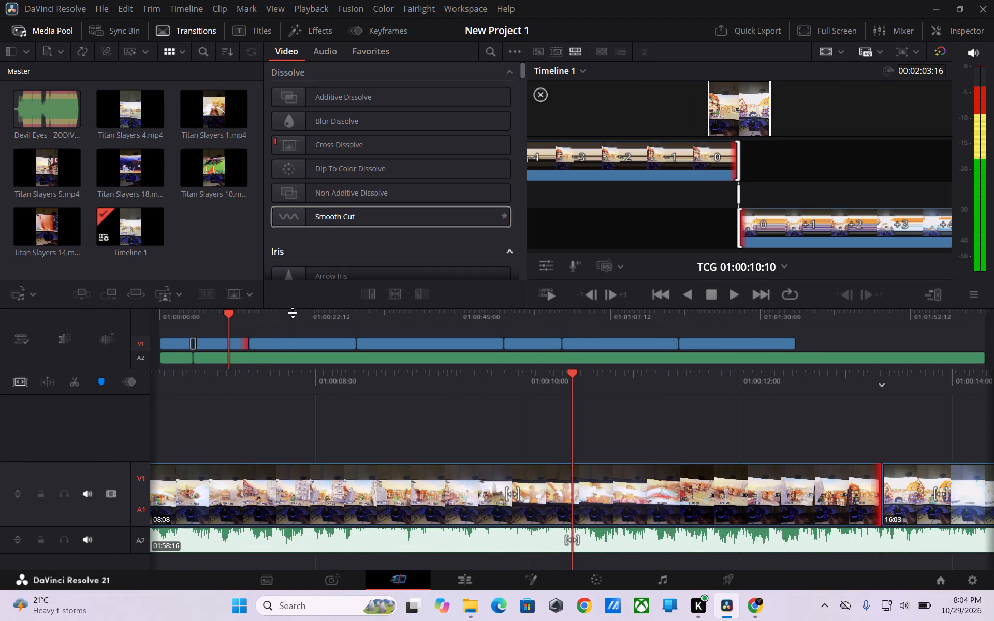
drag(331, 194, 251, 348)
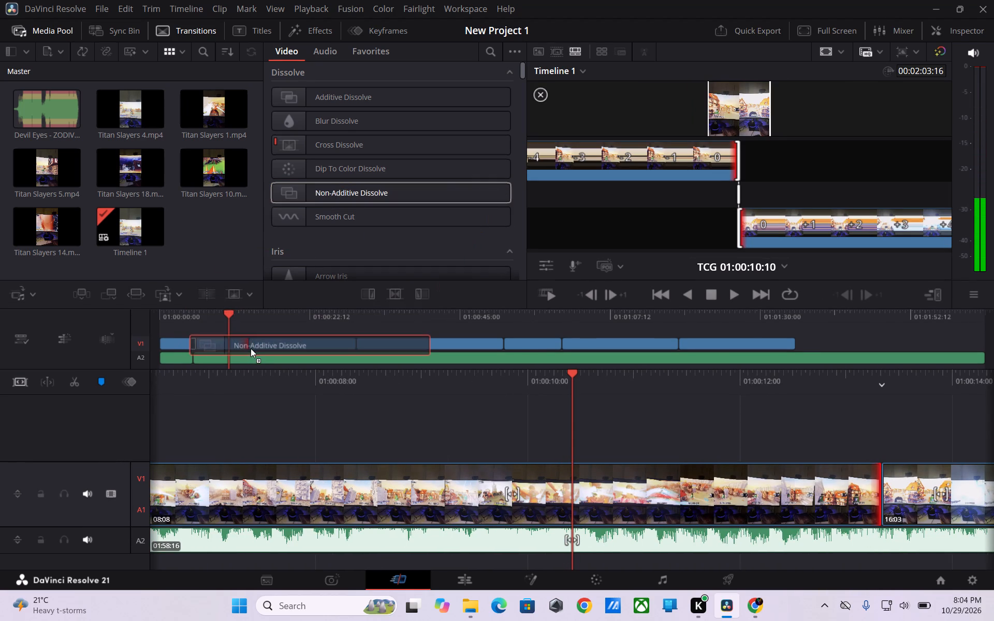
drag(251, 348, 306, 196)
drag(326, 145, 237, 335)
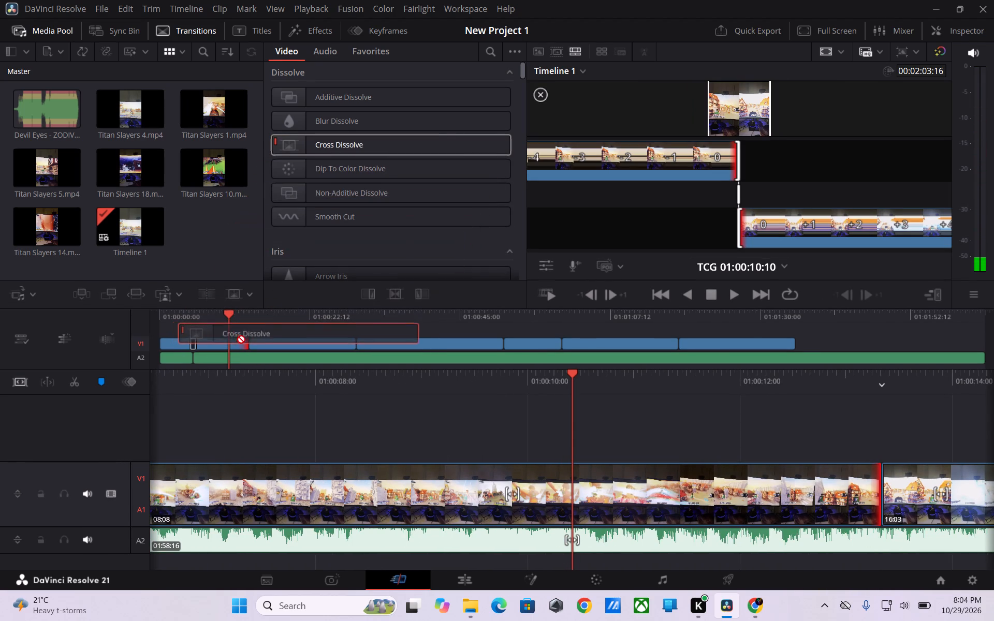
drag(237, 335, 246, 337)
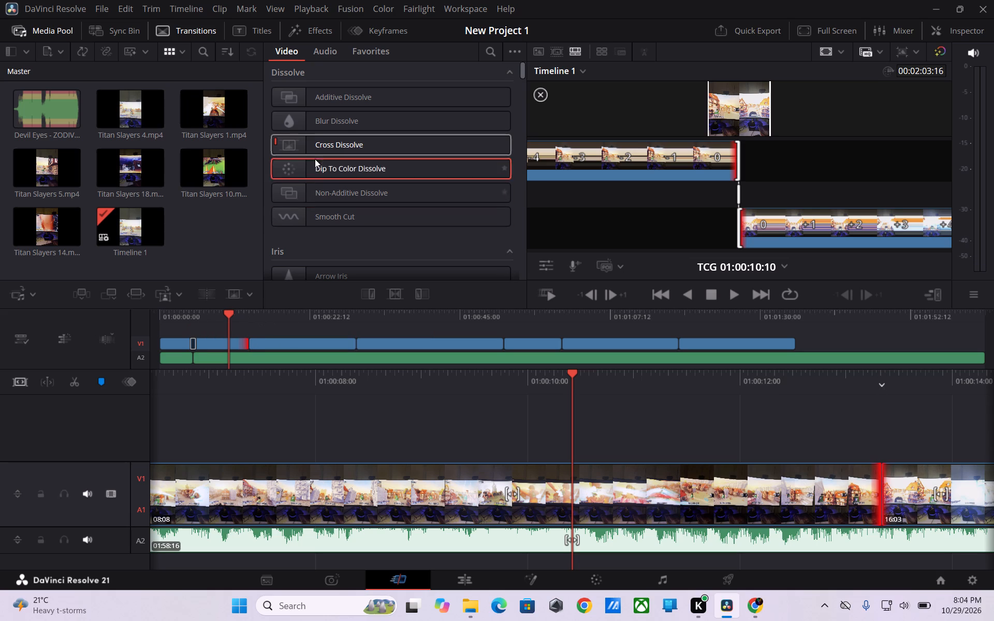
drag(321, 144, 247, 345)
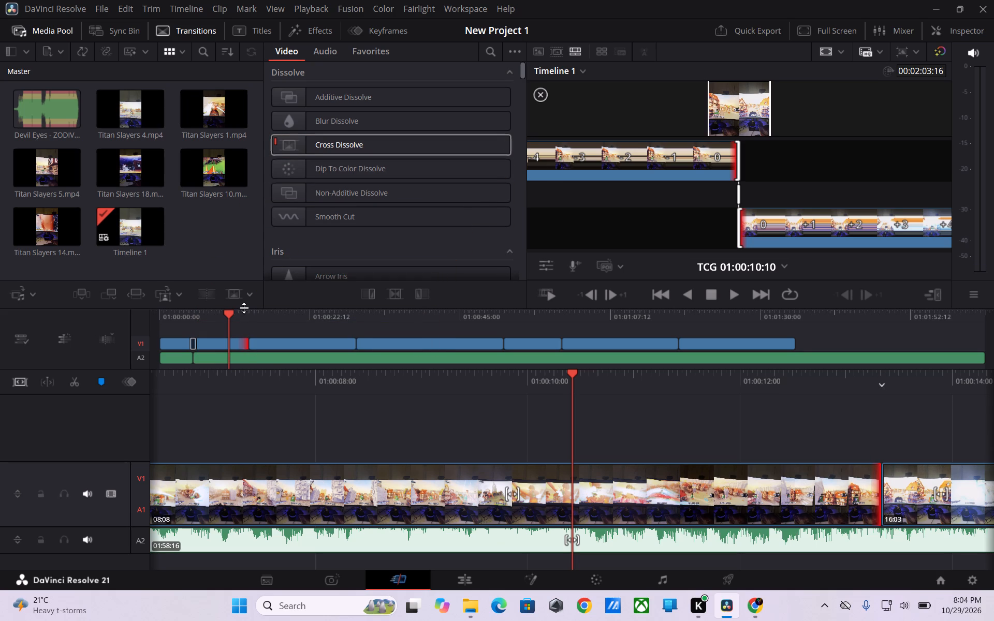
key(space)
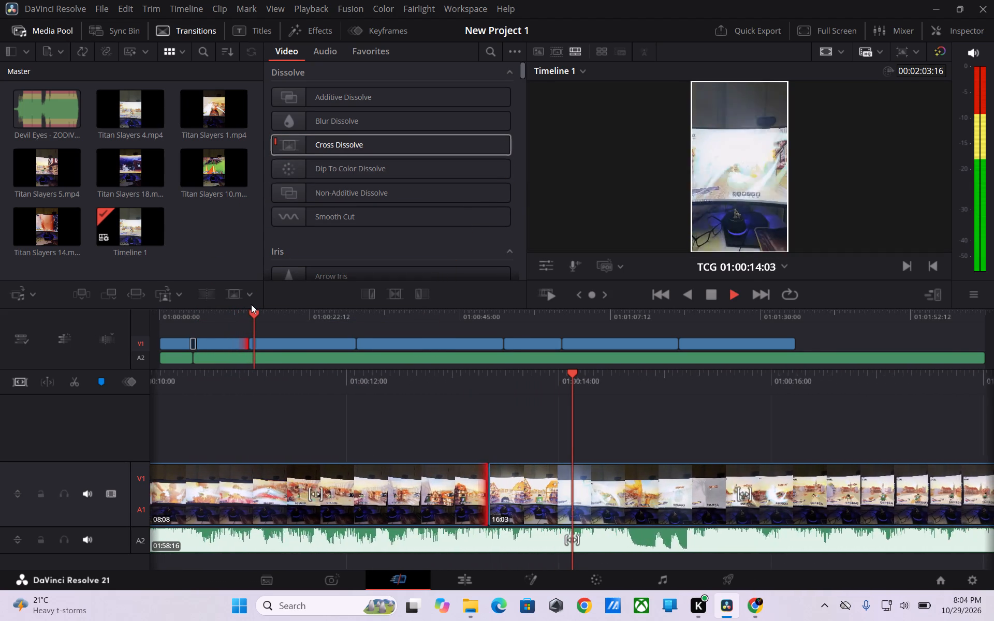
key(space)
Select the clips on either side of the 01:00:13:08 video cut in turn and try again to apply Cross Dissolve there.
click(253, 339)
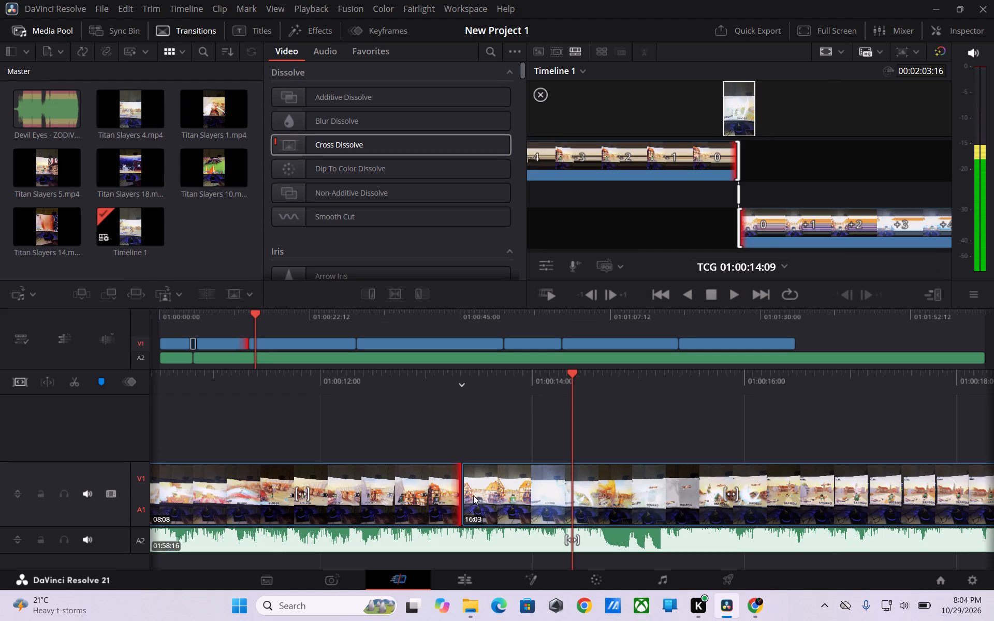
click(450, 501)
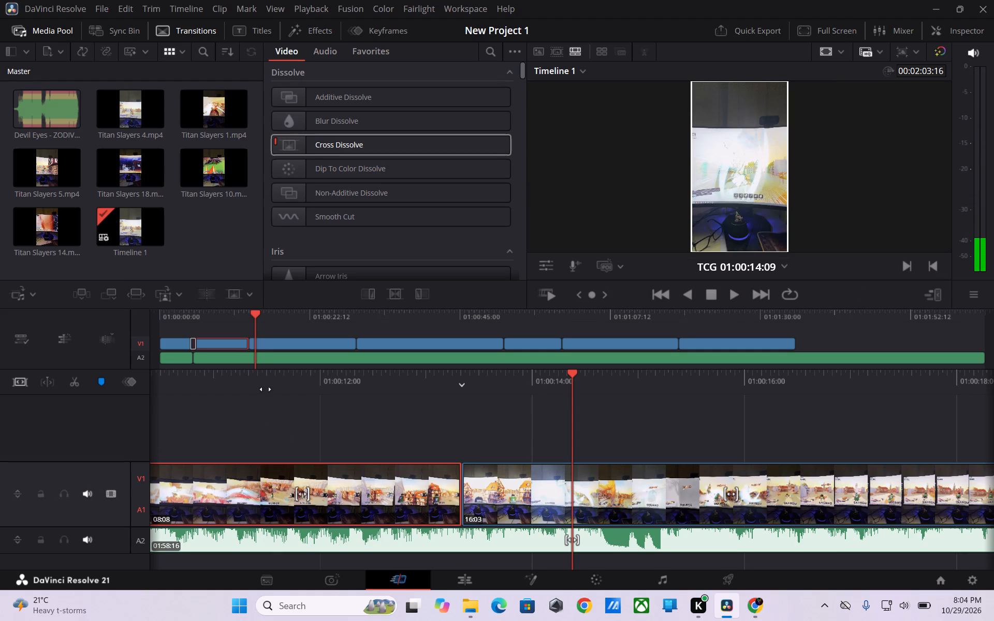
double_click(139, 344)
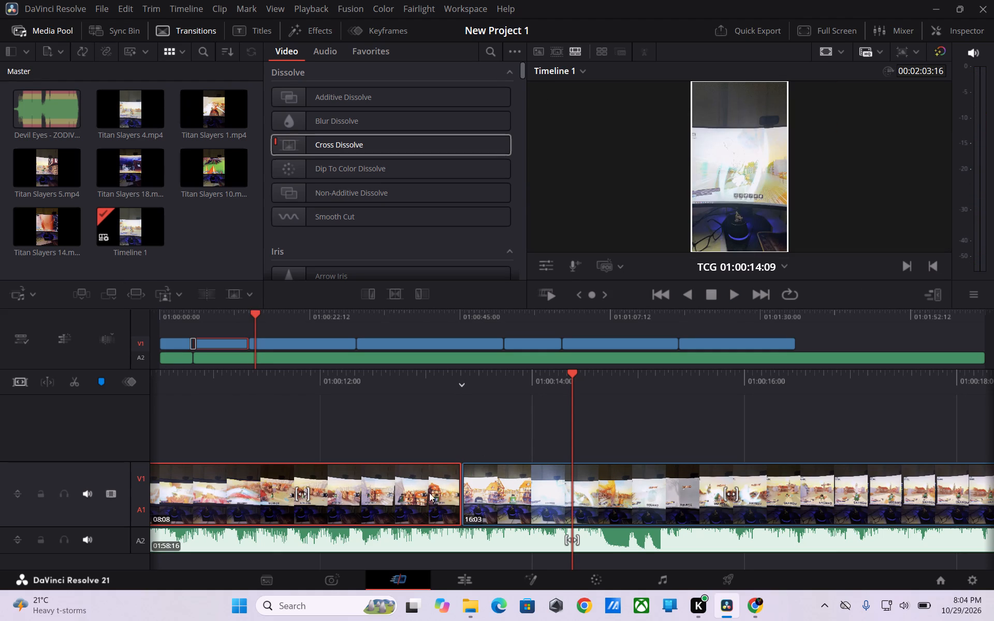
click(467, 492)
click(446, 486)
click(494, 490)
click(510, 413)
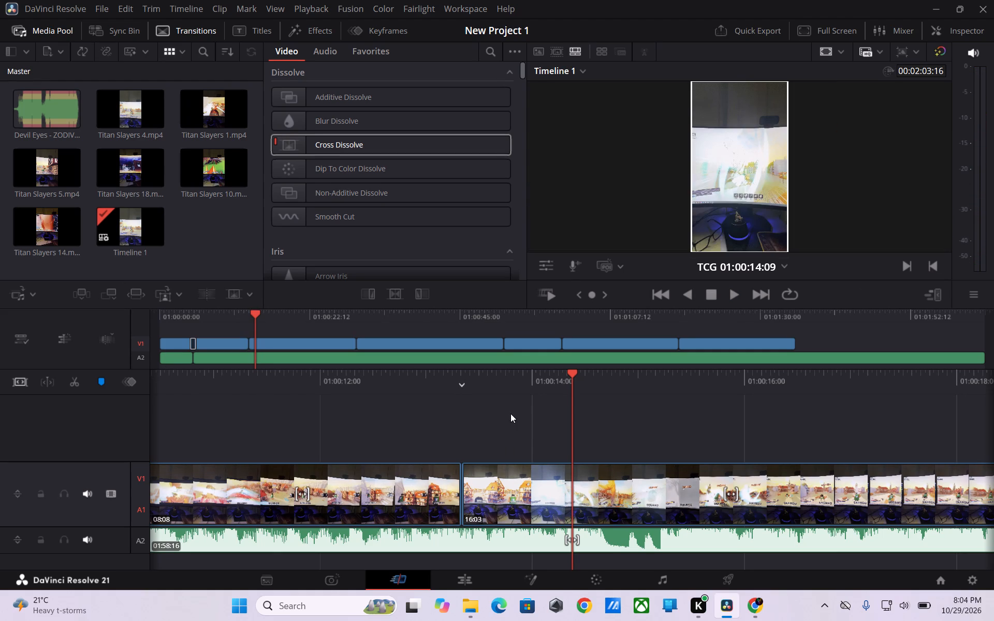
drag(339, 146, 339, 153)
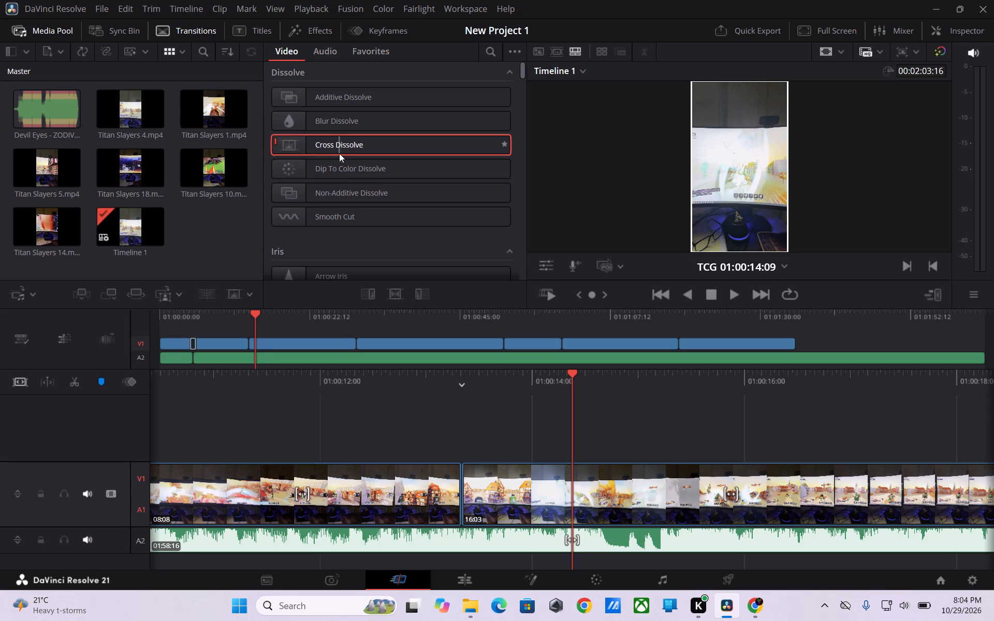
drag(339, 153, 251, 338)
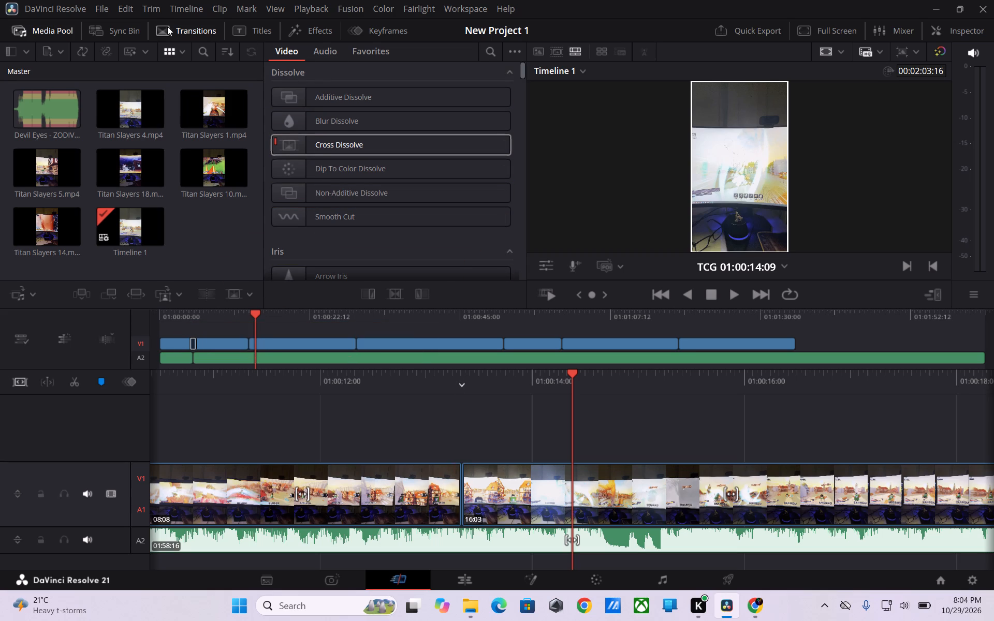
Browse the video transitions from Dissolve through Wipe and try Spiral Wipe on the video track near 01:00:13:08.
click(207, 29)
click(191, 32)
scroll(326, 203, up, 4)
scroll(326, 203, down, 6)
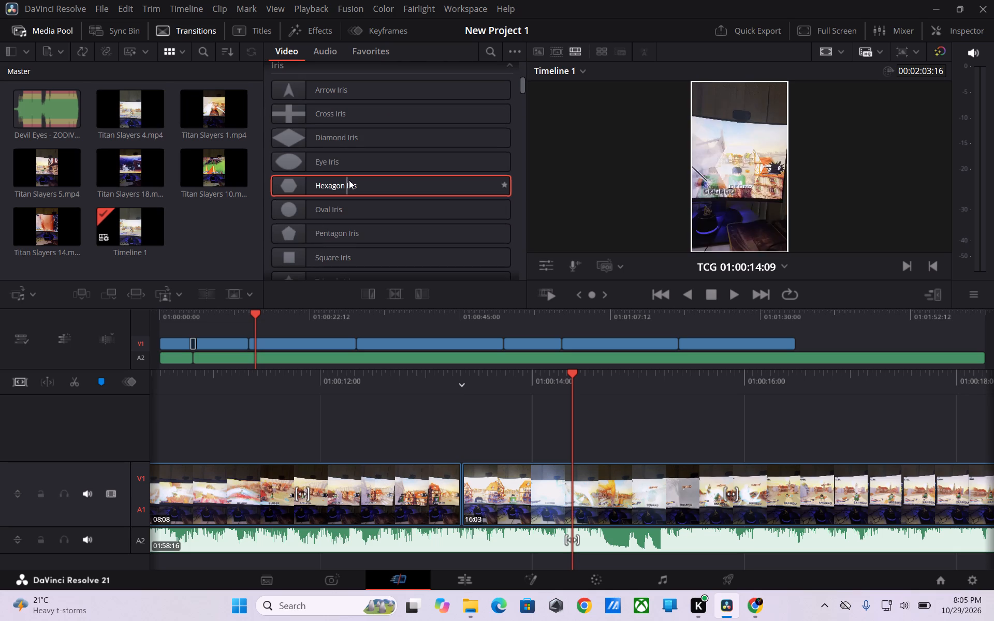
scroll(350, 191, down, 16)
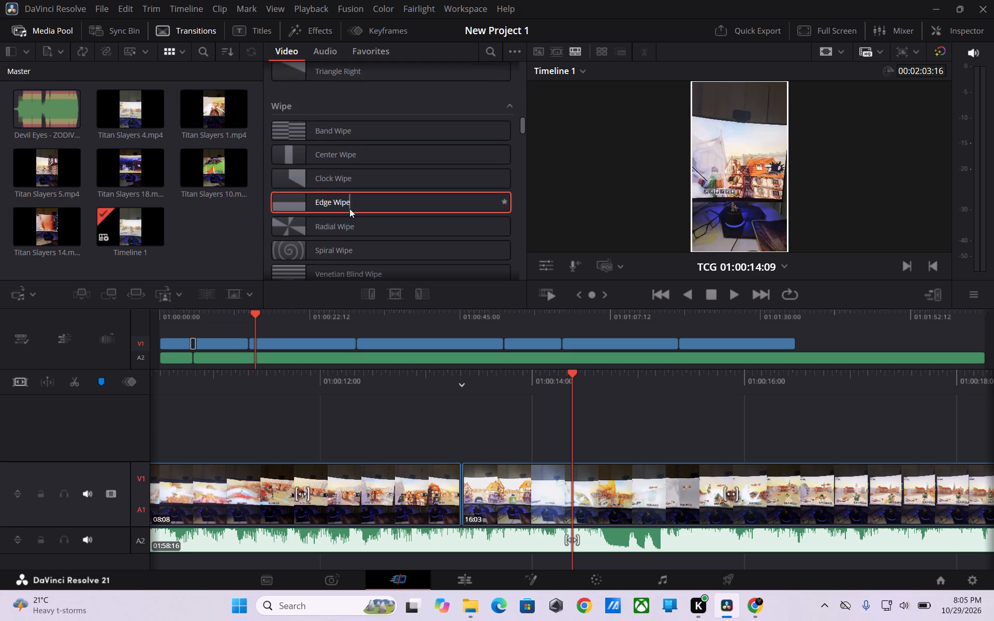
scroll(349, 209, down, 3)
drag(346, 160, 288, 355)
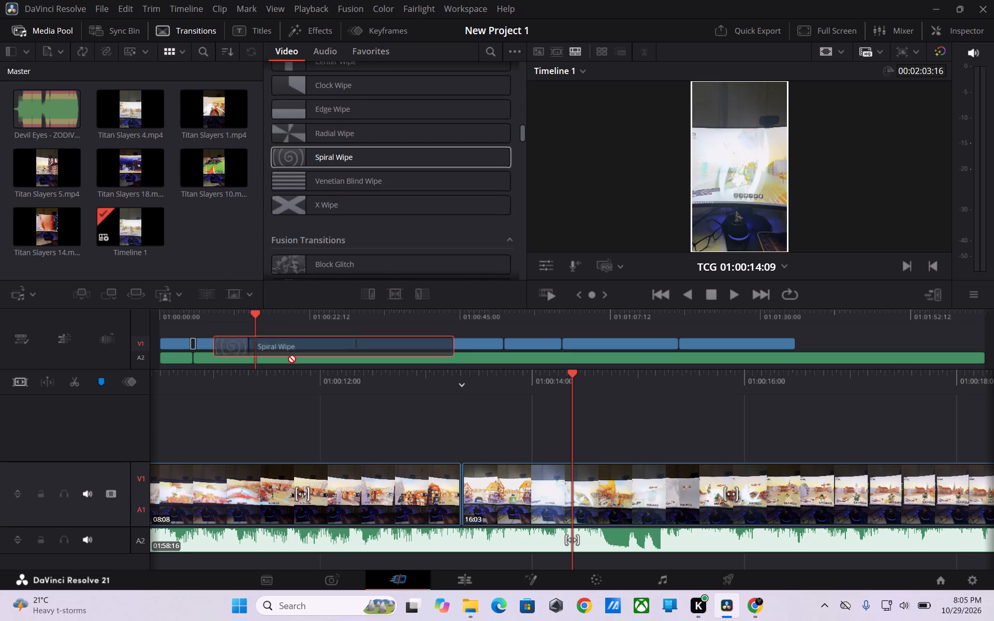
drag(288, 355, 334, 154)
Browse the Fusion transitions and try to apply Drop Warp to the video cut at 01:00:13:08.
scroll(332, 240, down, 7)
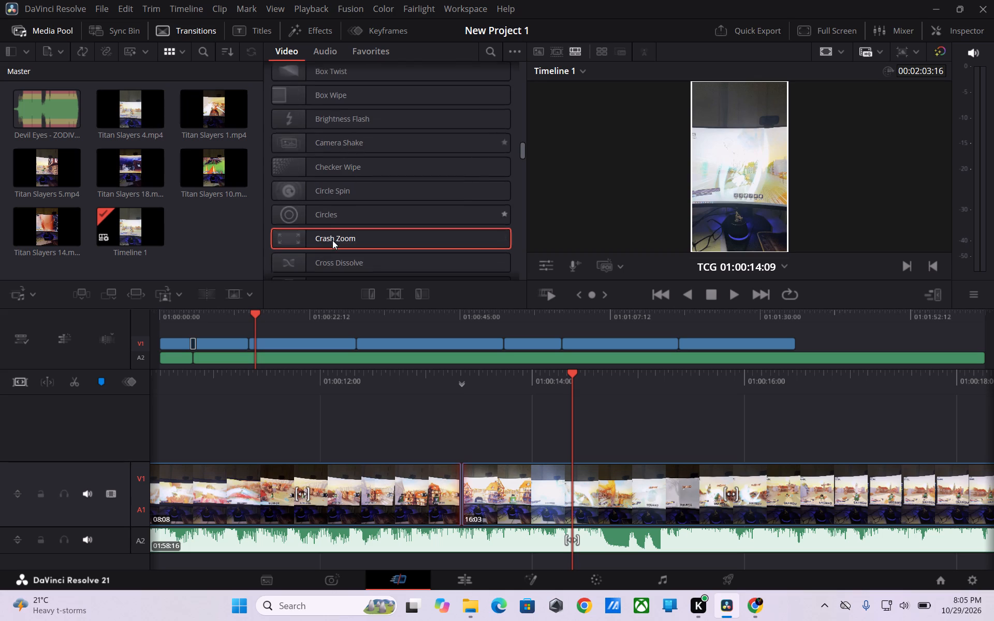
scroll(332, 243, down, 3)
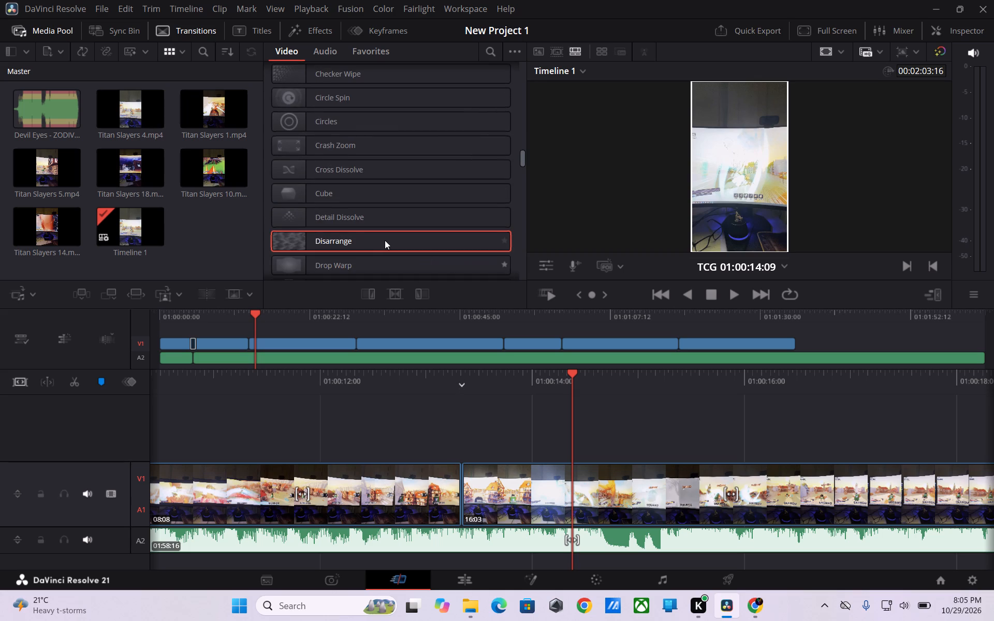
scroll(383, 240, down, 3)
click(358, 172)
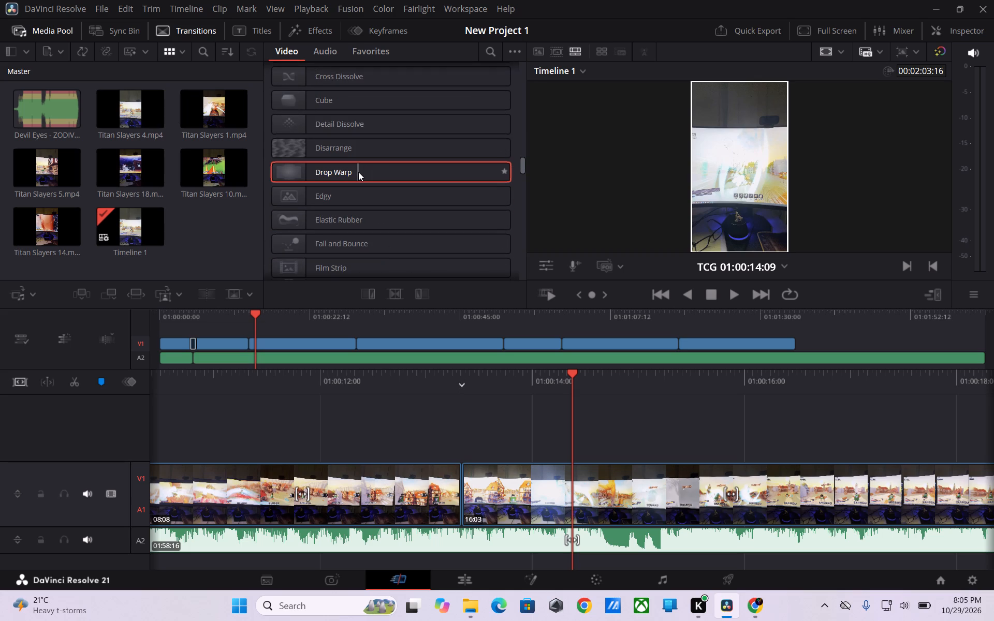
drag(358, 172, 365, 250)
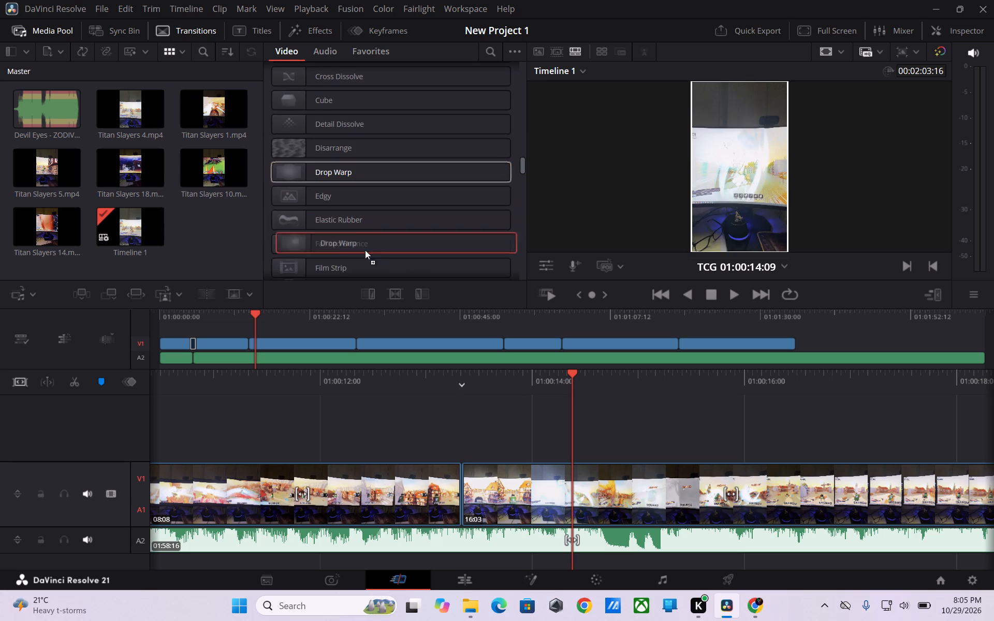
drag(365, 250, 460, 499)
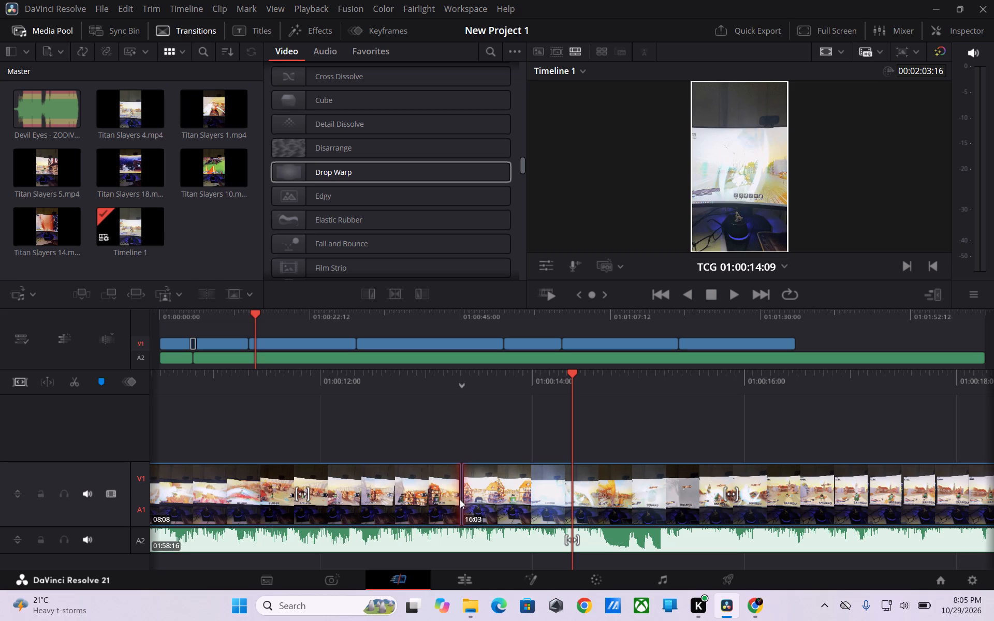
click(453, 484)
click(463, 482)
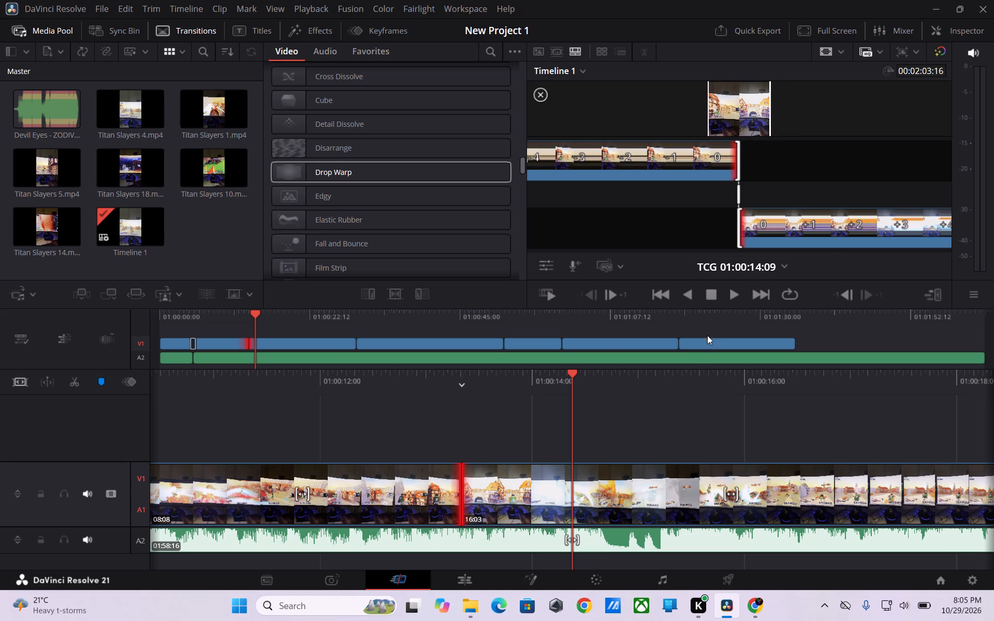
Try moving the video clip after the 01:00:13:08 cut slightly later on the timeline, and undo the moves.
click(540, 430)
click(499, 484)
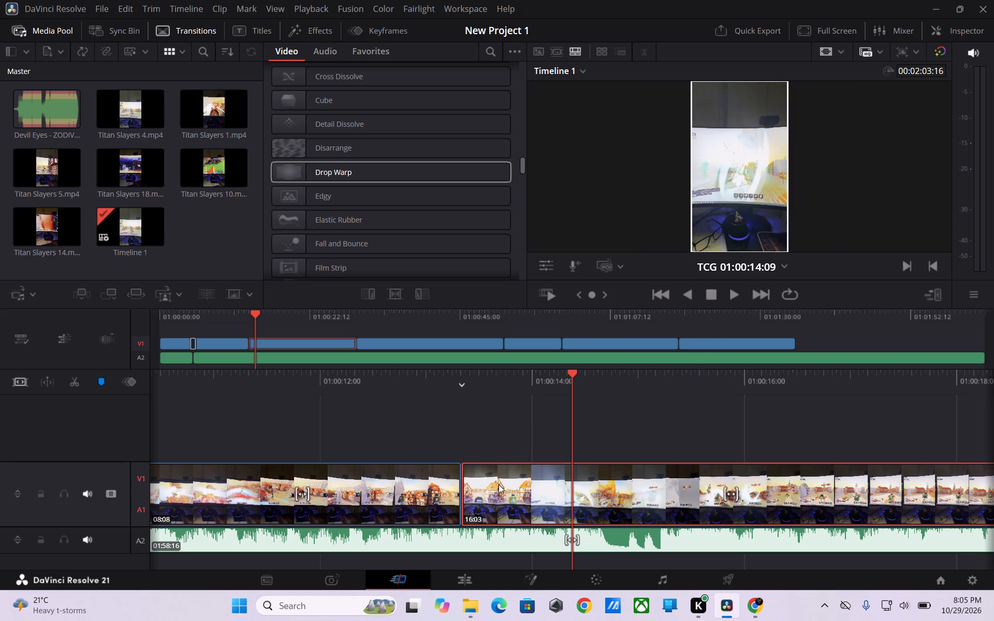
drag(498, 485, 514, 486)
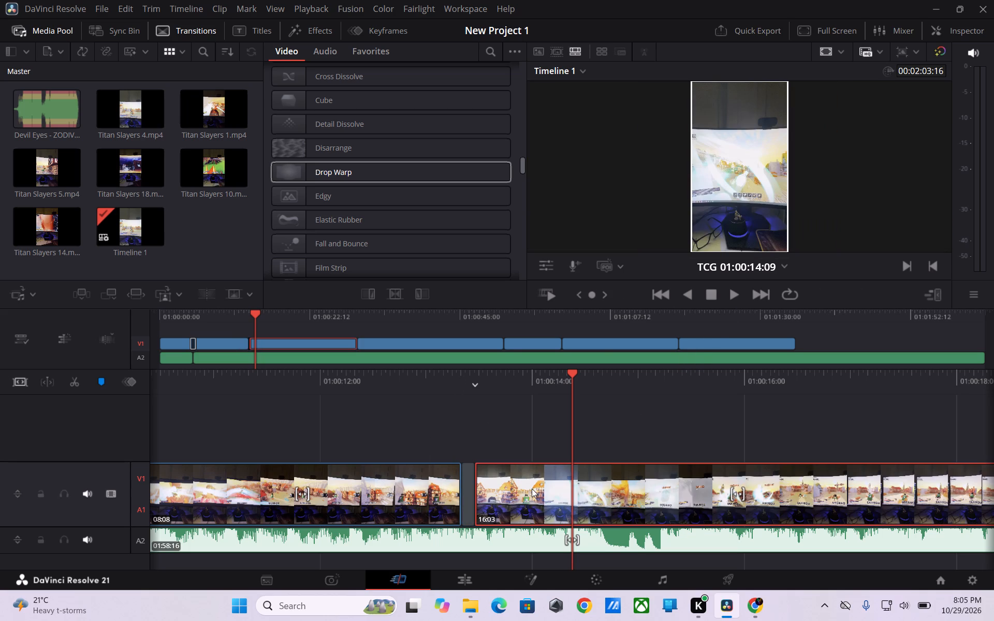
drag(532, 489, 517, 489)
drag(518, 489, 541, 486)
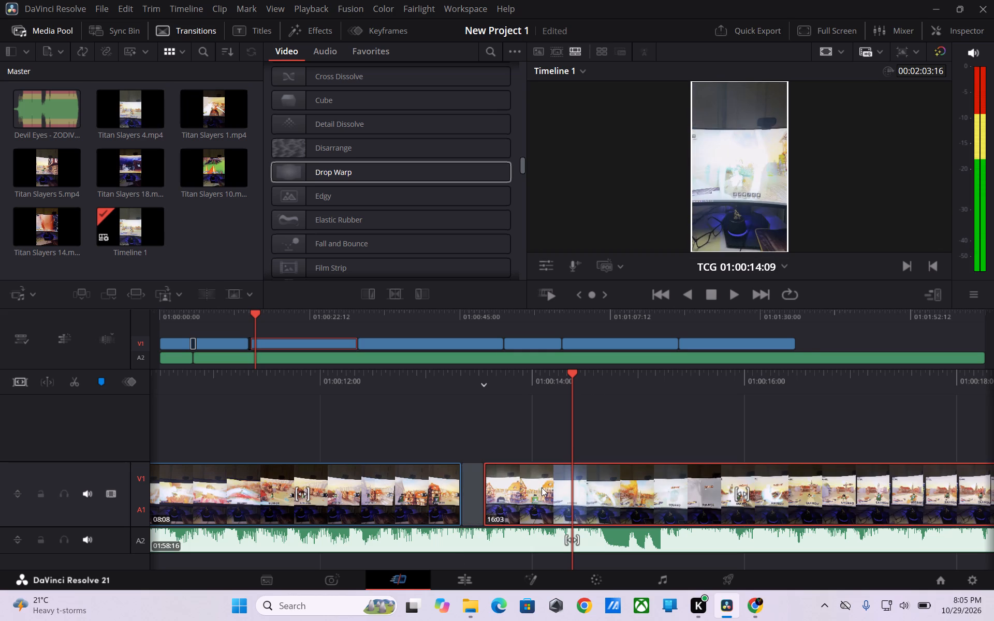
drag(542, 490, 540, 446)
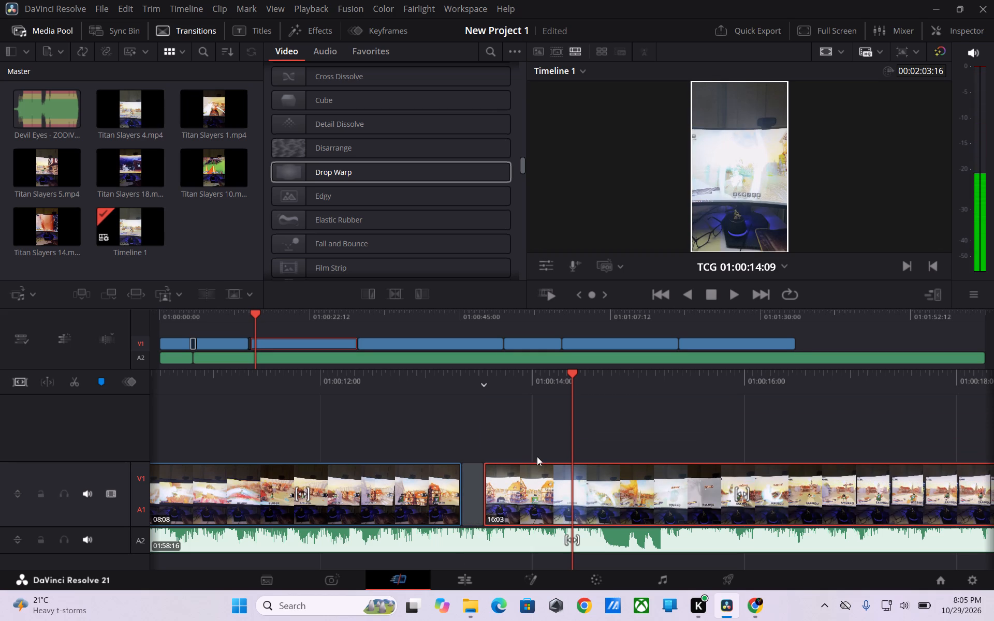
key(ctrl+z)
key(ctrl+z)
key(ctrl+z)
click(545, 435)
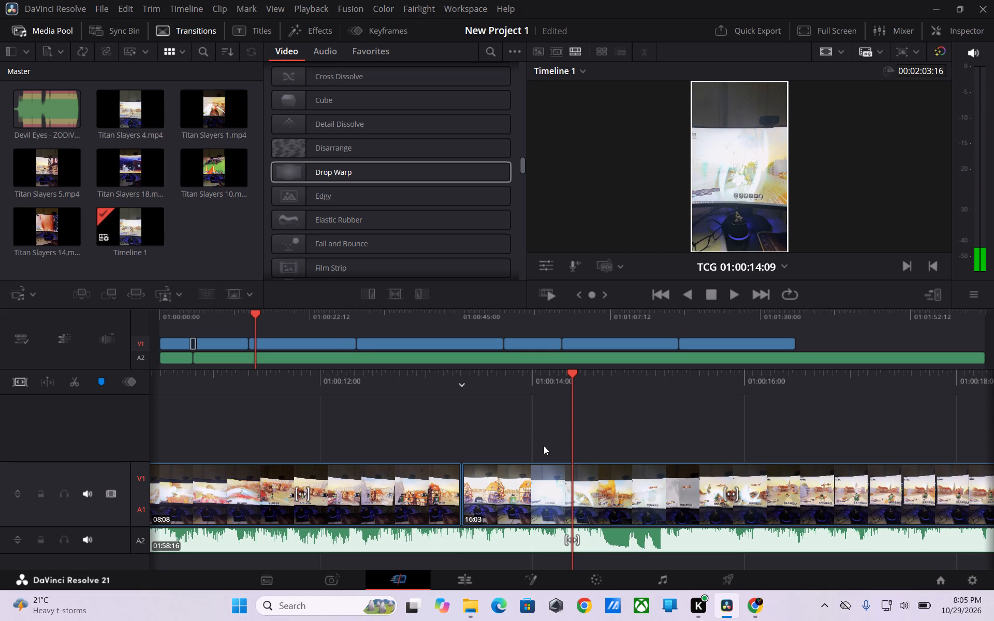
Play through the clip after the 01:00:13:08 cut to find the beat and split the video and music at 01:00:22:14.
drag(572, 374, 653, 387)
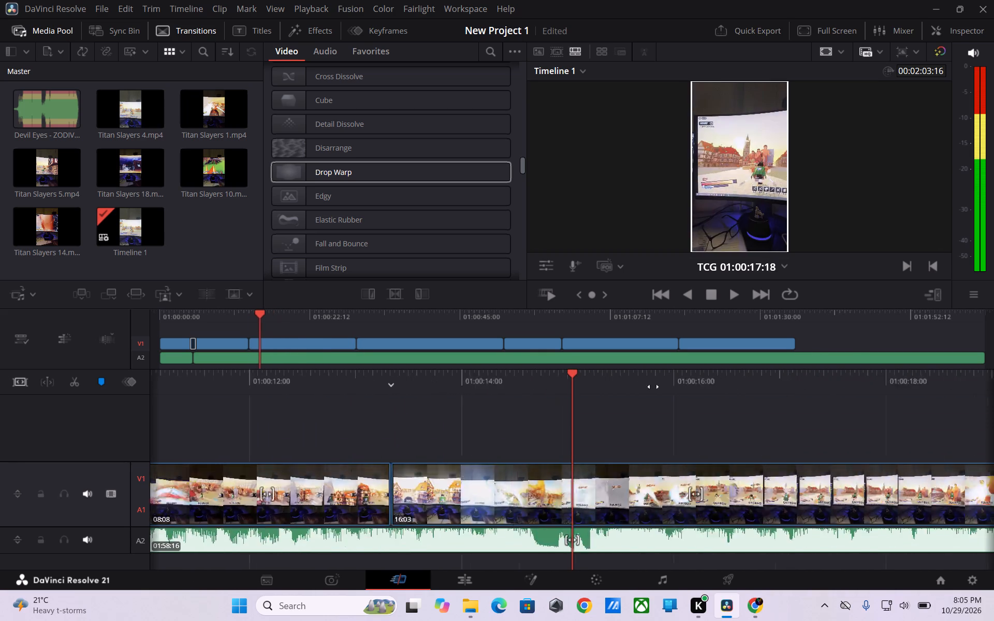
drag(653, 387, 765, 396)
key(space)
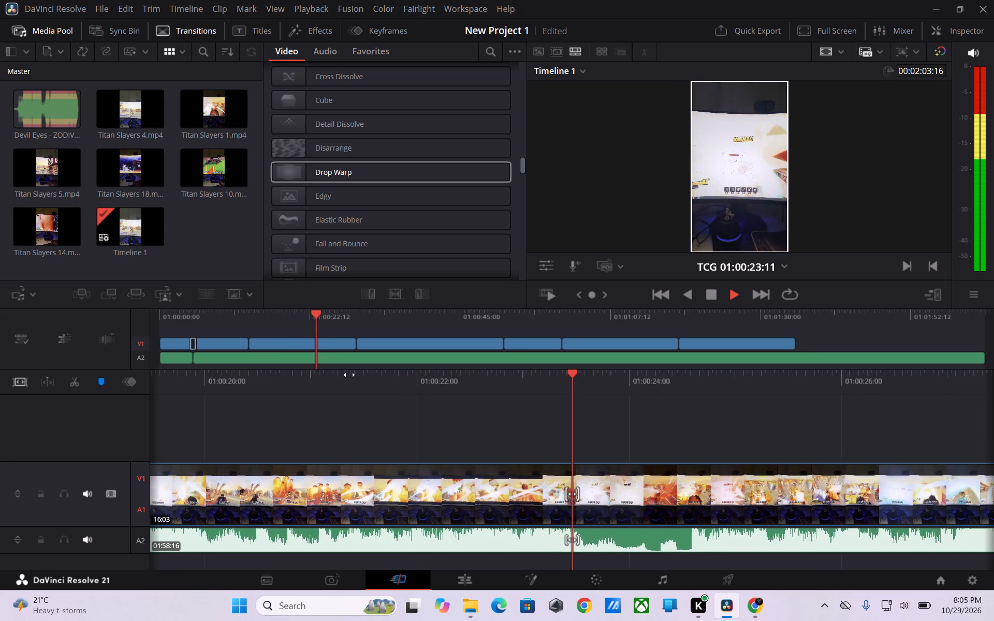
key(space)
key(space)
key(space)
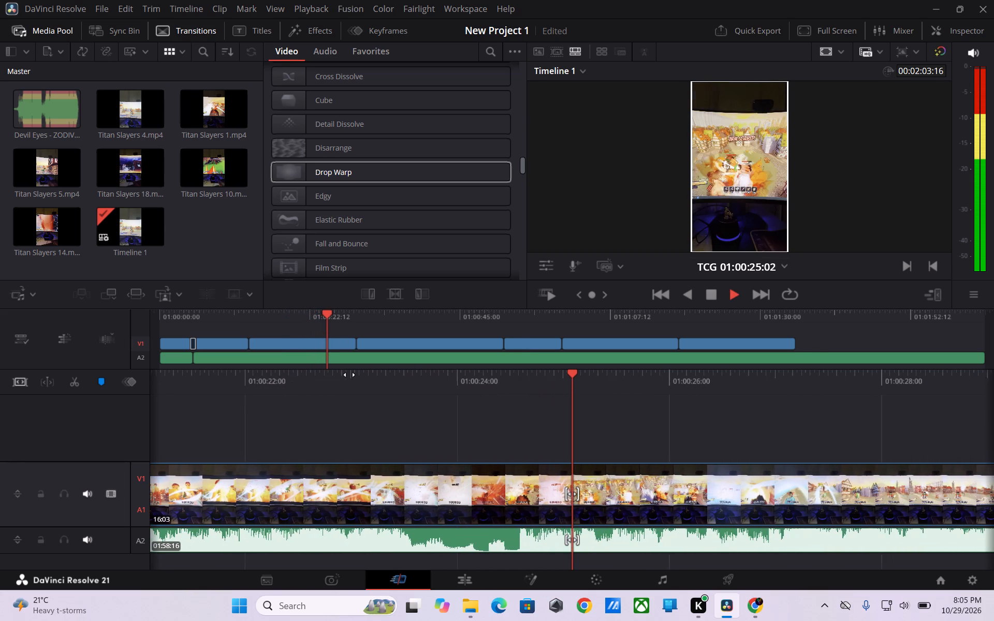
key(Left)
key(Left)
key(Left)
key(Left)
key(Left)
key(Left)
key(Left)
key(Left)
key(Left)
key(Left)
key(Left)
key(Left)
key(Left)
key(Left)
key(Left)
key(Left)
key(Left)
key(Left)
key(Left)
key(Left)
key(Left)
key(Left)
key(Left)
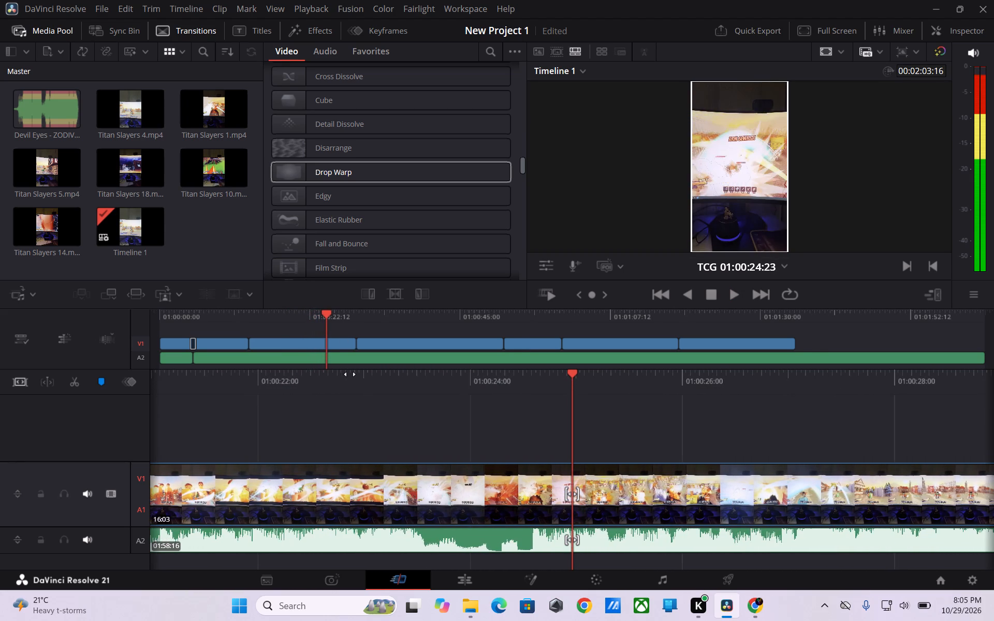
key(Left)
key(Left)
key(Left)
key(Left)
key(Left)
key(Left)
key(Left)
key(Left)
key(Left)
key(Left)
key(Left)
key(Left)
key(Left)
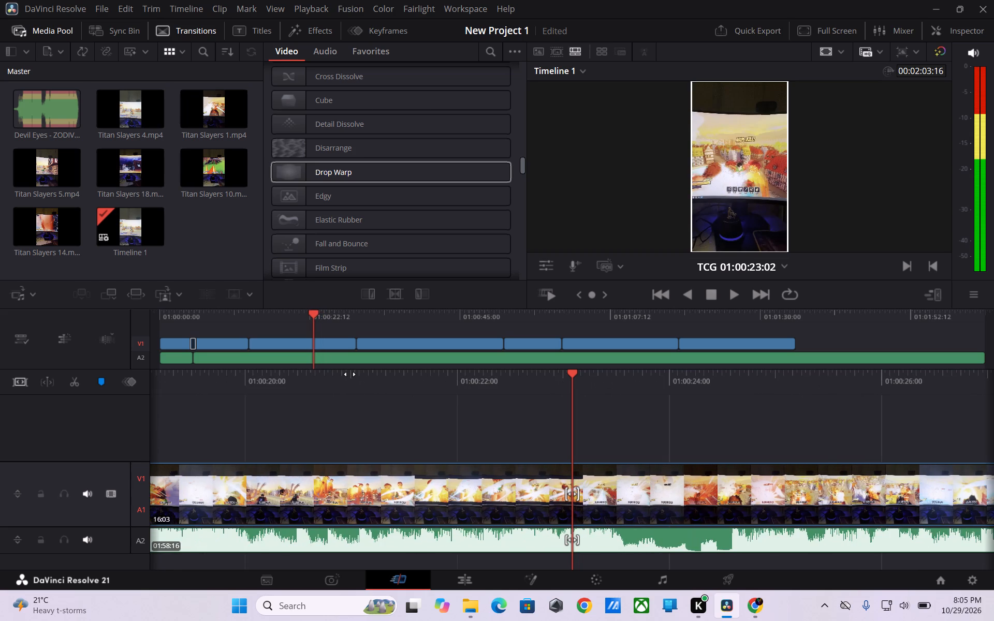
key(super+b)
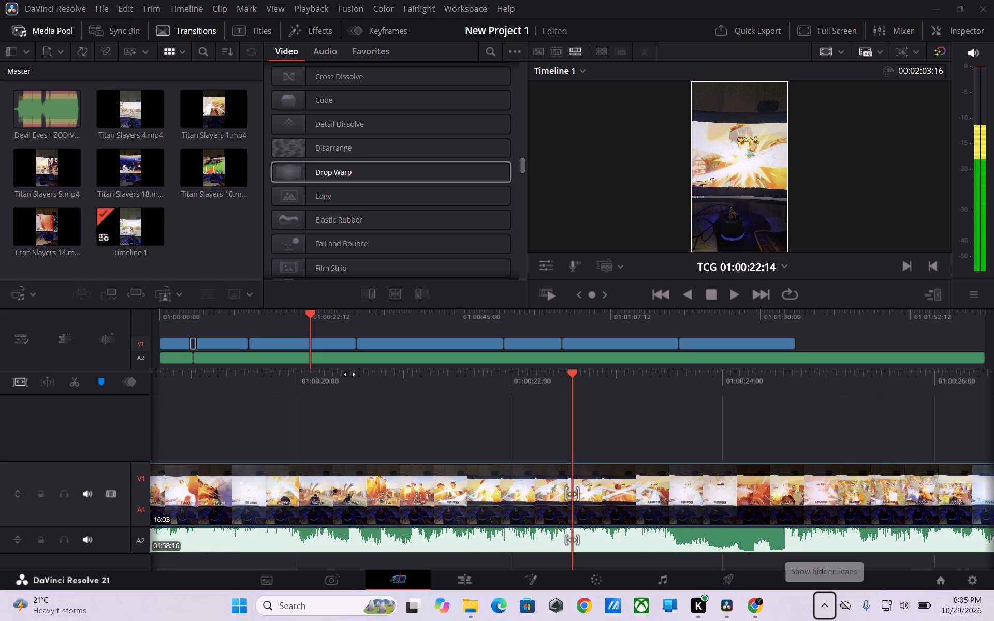
key(ctrl+b)
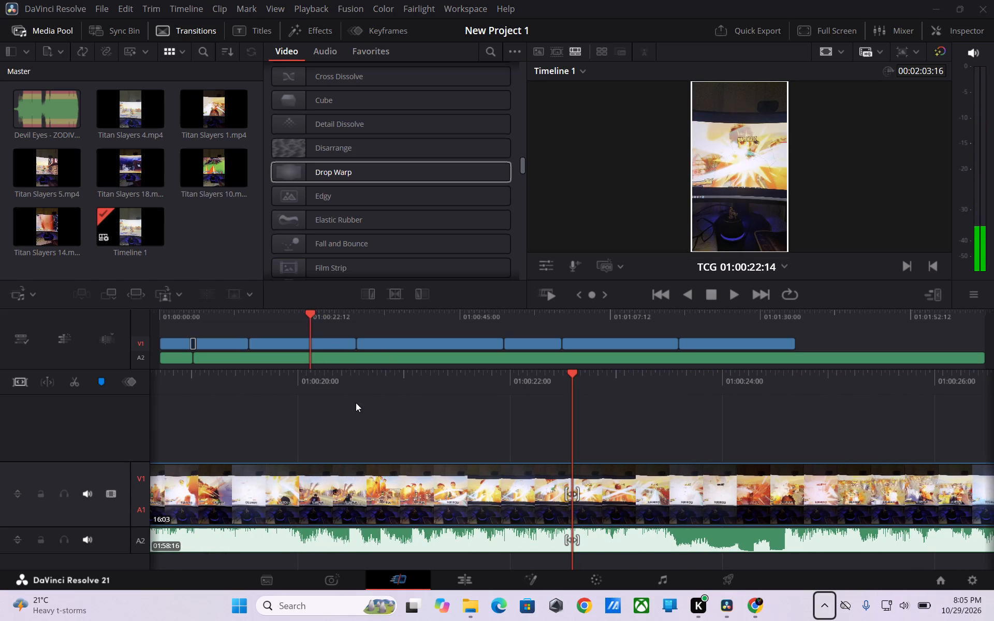
click(356, 403)
click(333, 336)
key(ctrl+b)
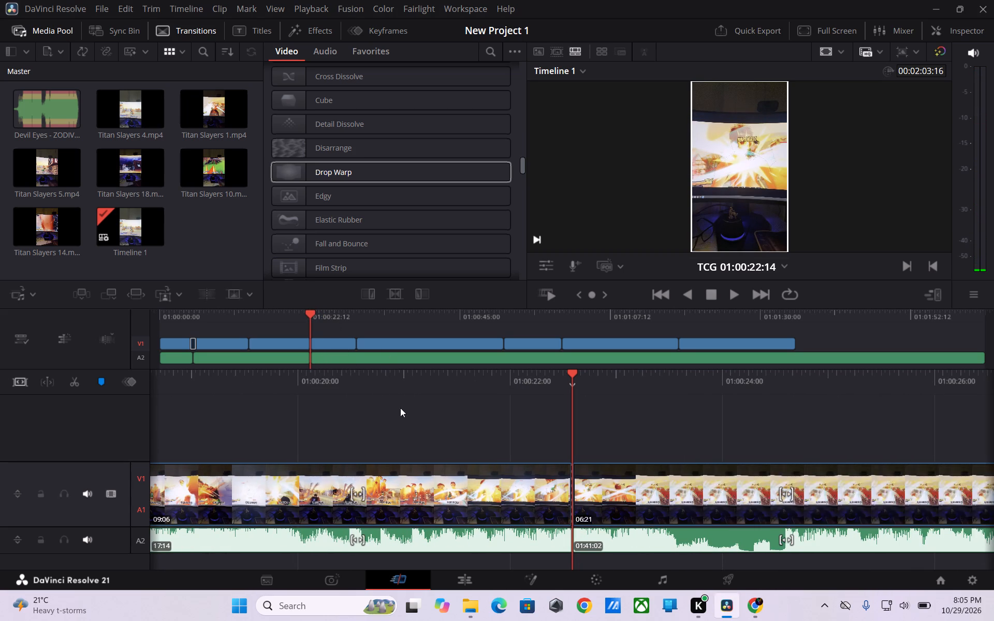
Delete the remainder of the video clip after 01:00:22:14 and move the next clip back against the cut.
click(568, 430)
click(339, 344)
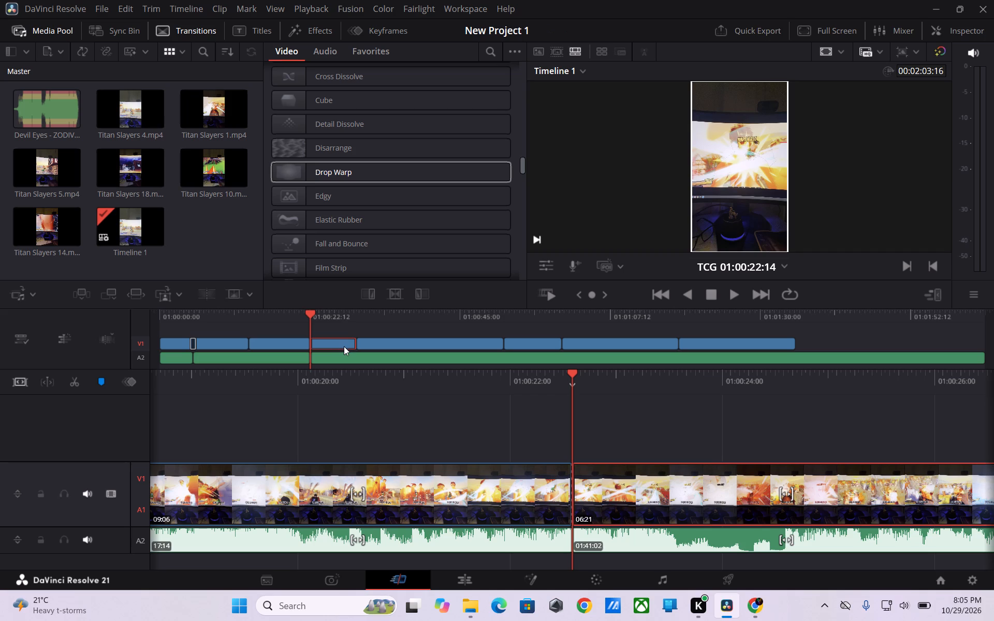
key(Delete)
click(383, 349)
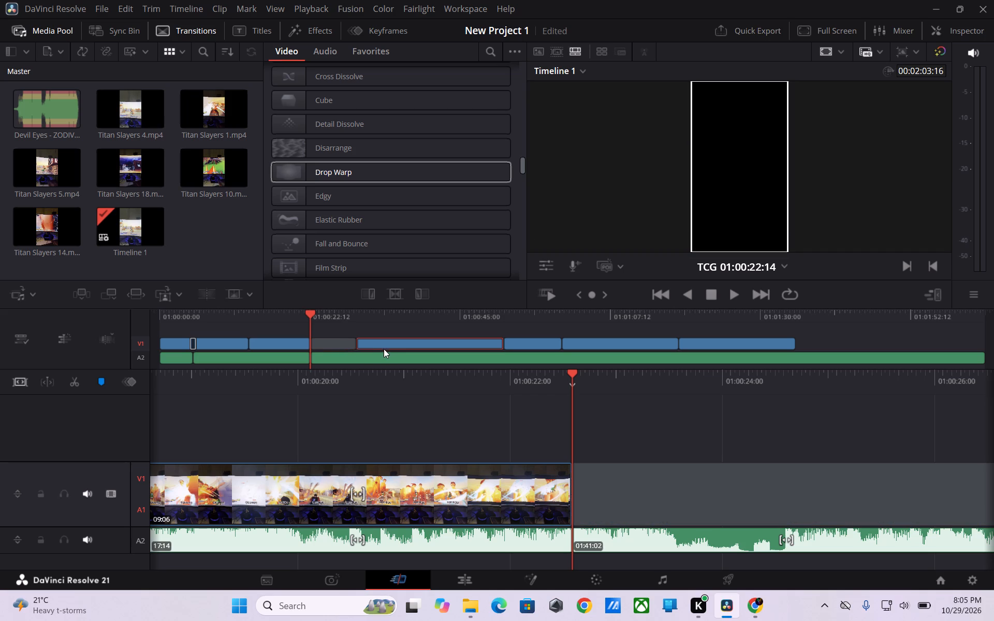
drag(393, 343, 335, 342)
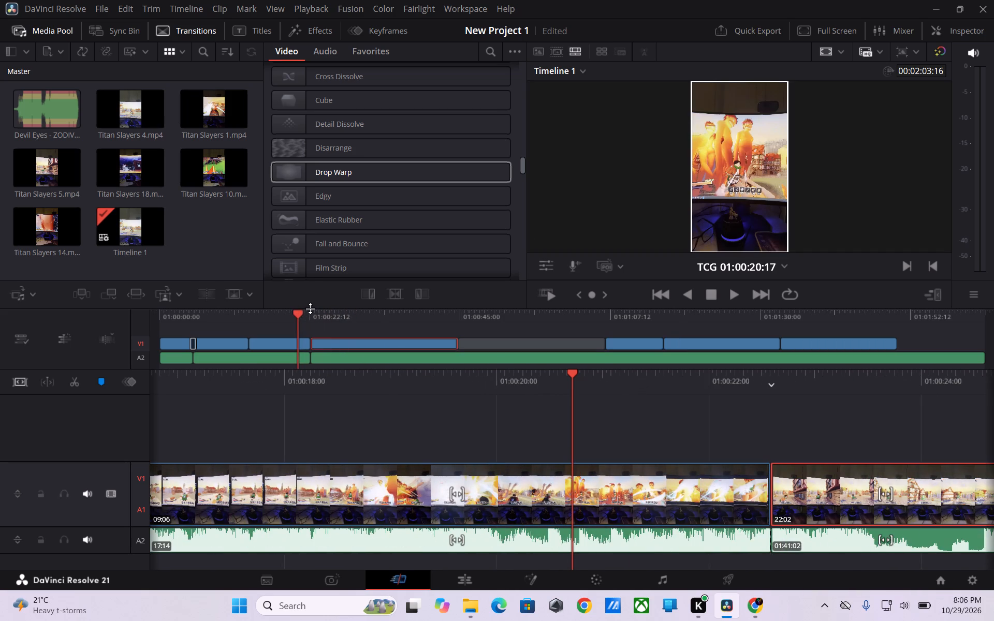
Play across the new 01:00:22:14 cut and apply the Edgy transition to the start of the incoming video clip.
key(space)
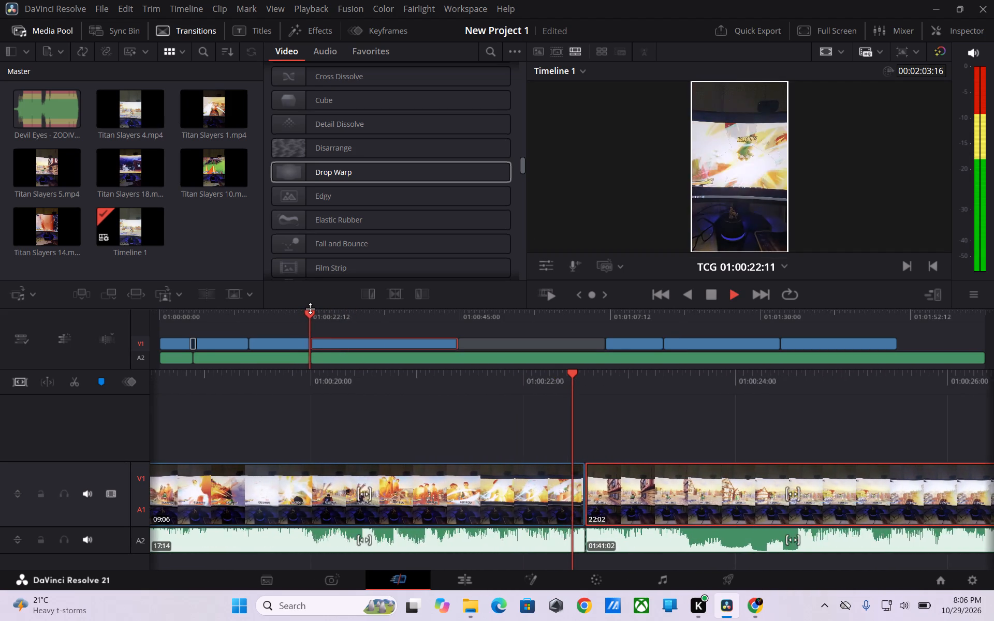
key(space)
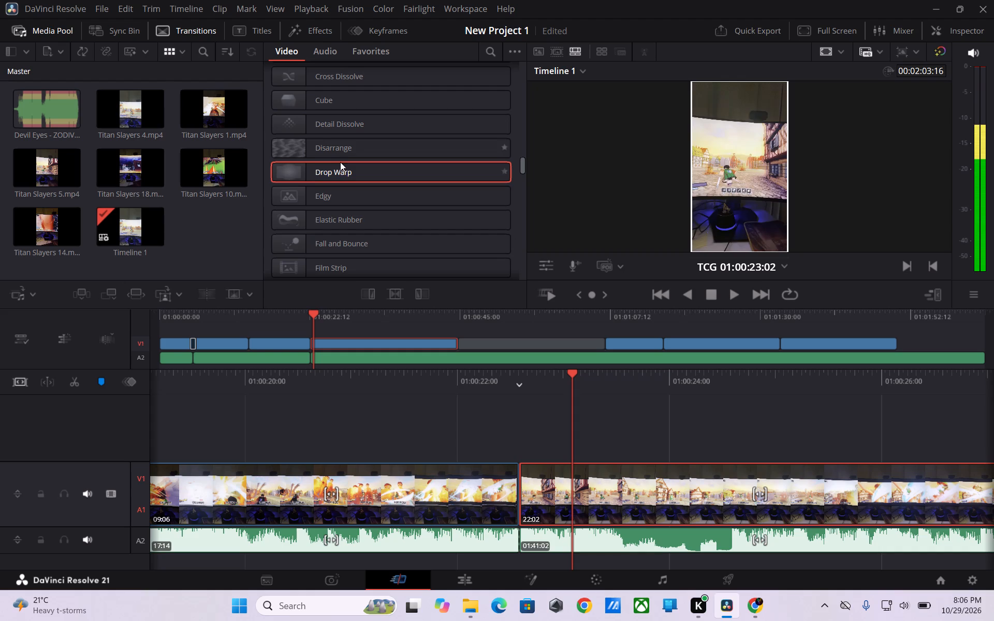
drag(342, 194, 321, 345)
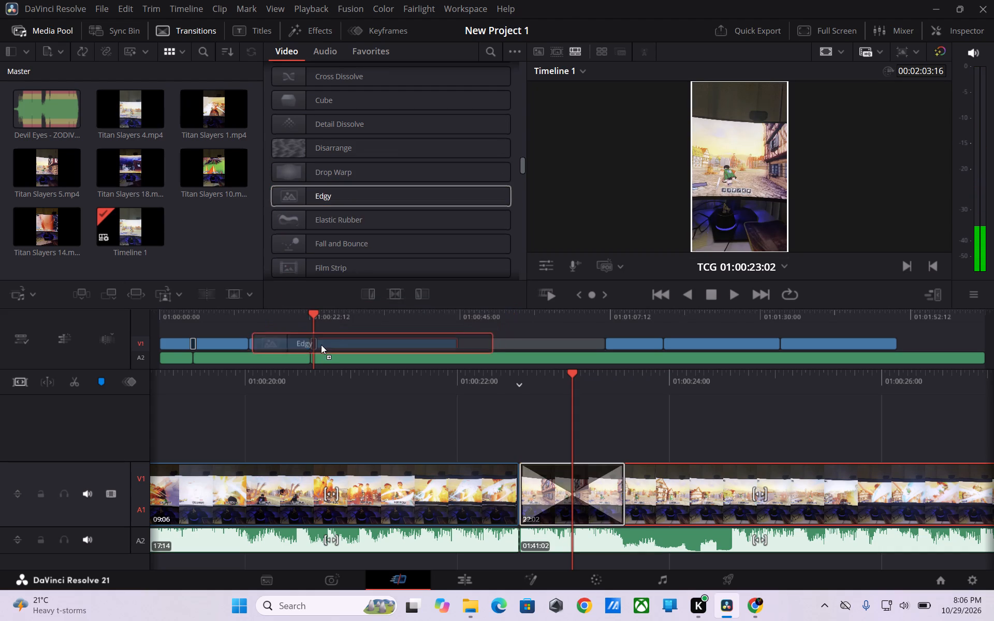
drag(321, 345, 312, 345)
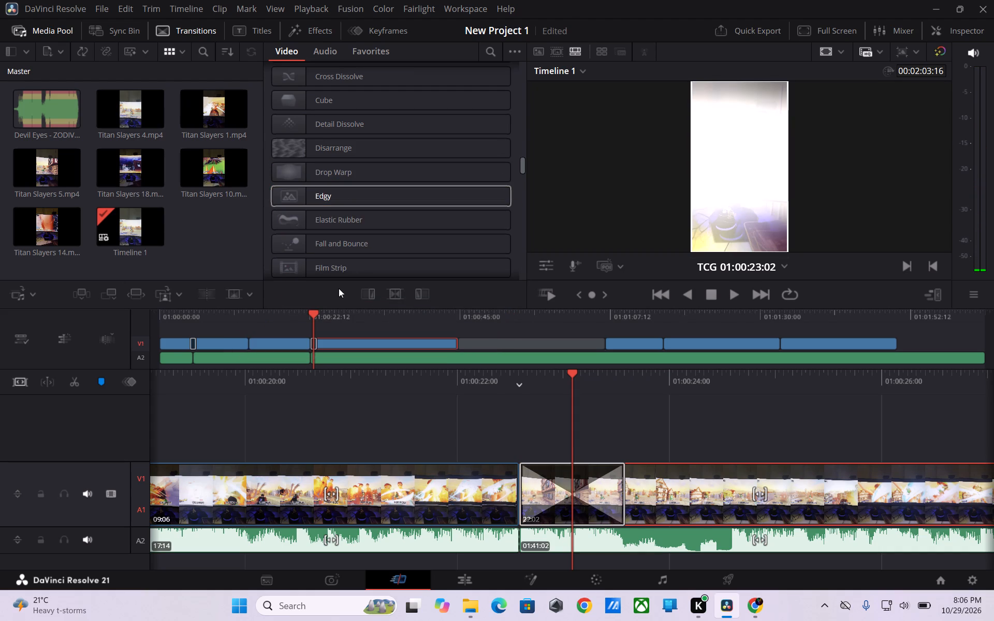
Play through the Edgy transition into the following footage and split the video clip at 01:00:29:12.
drag(314, 314, 305, 314)
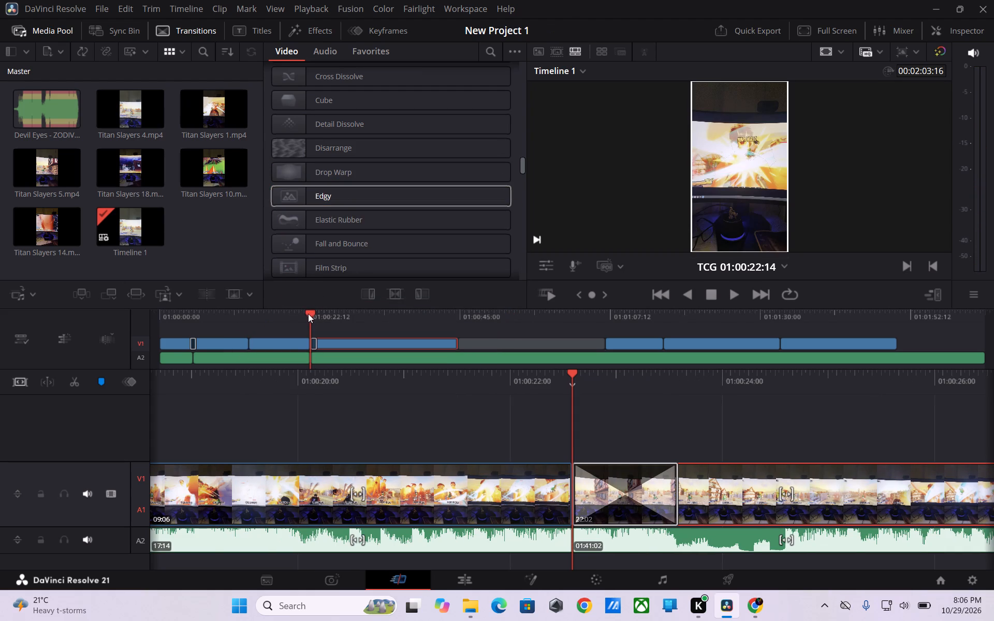
drag(310, 314, 292, 312)
key(space)
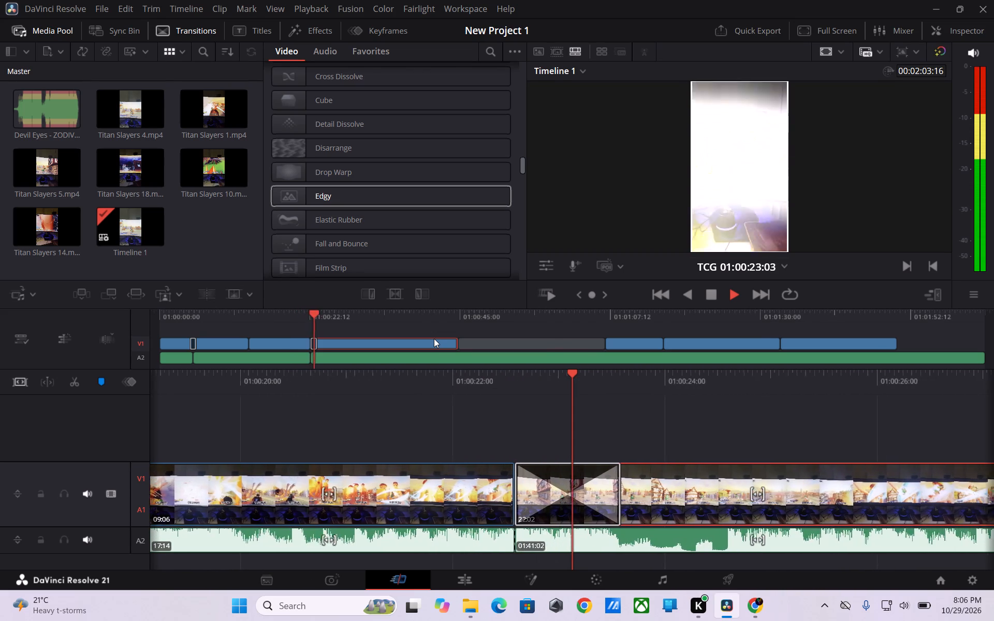
click(653, 456)
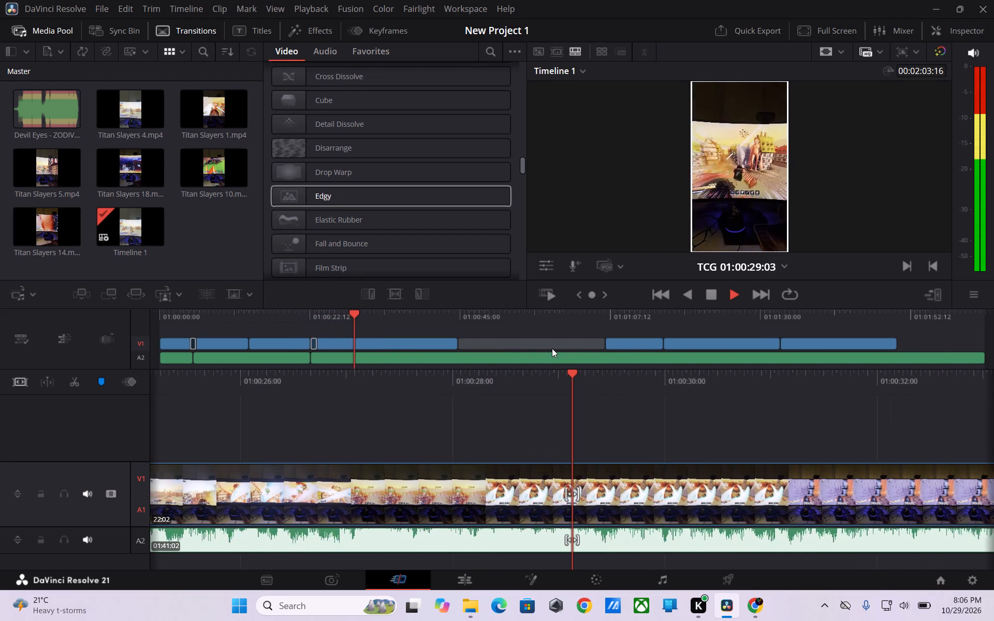
key(space)
click(376, 338)
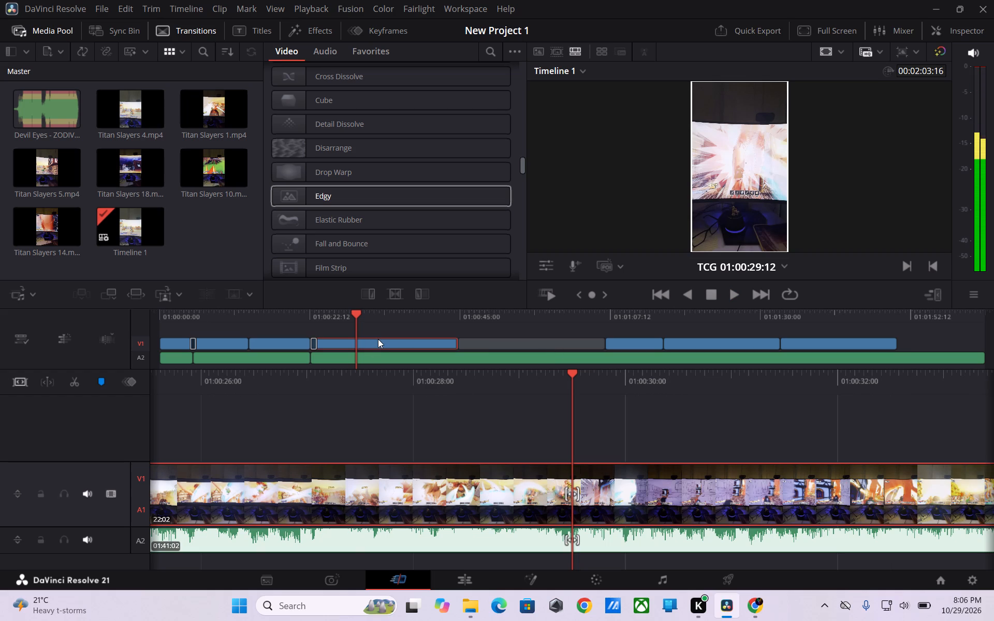
key(ctrl+b)
Delete the rest of the video clip after 01:00:29:12 and move the following clips back against the cut.
click(404, 342)
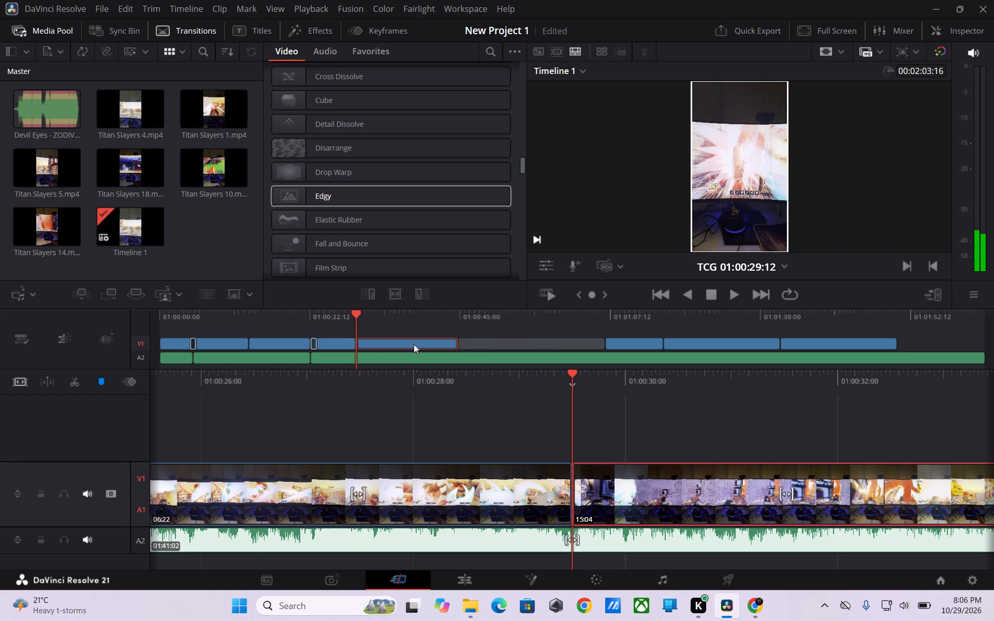
drag(405, 344, 437, 344)
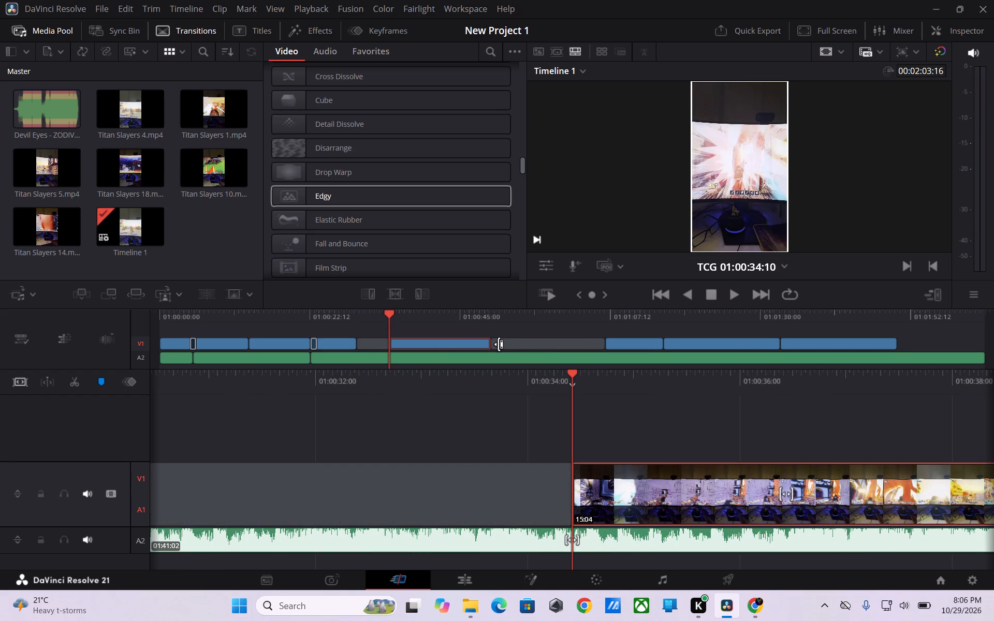
key(Delete)
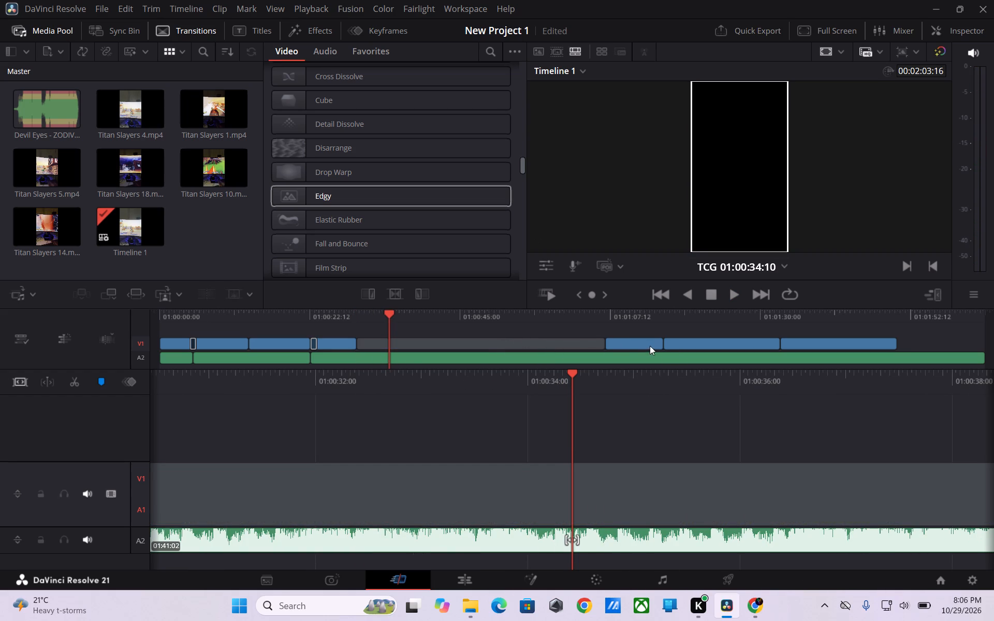
drag(642, 343, 410, 341)
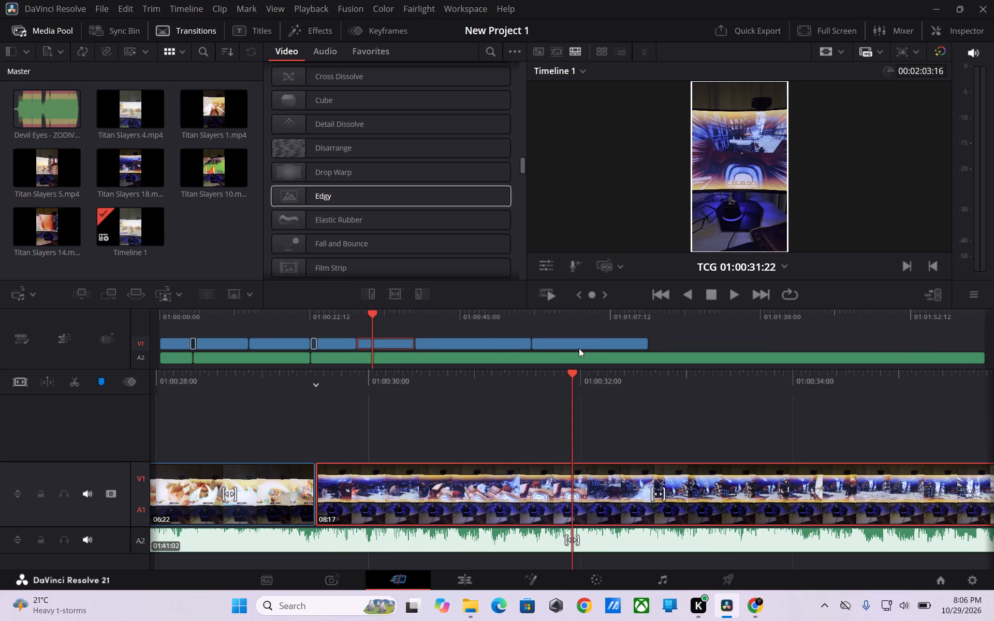
Play across the 01:00:29:12 cut, split the incoming video clip at 01:00:34:04 and delete the part after the split.
drag(371, 313, 346, 313)
key(space)
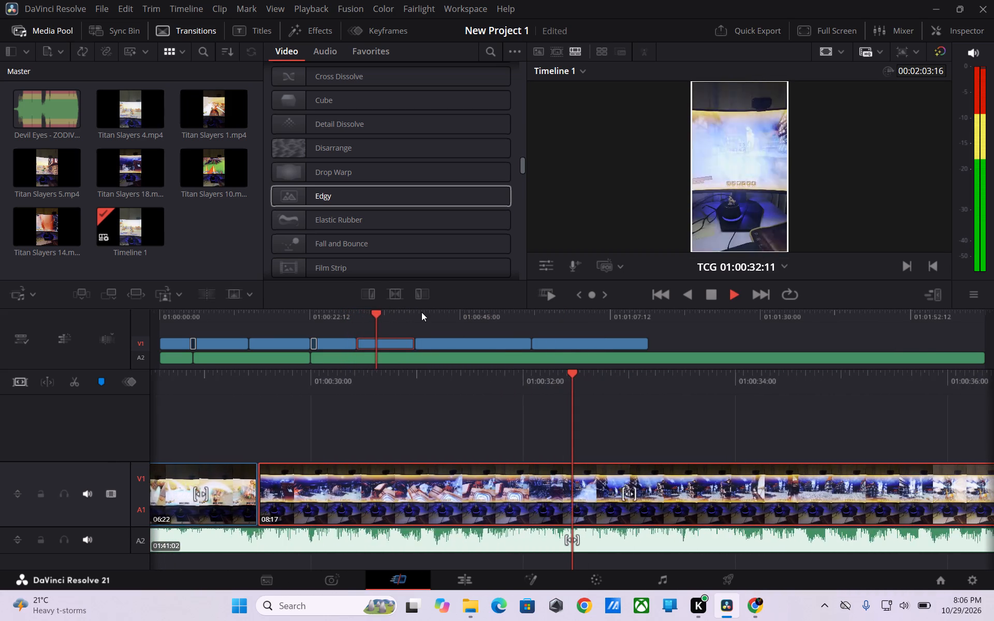
key(space)
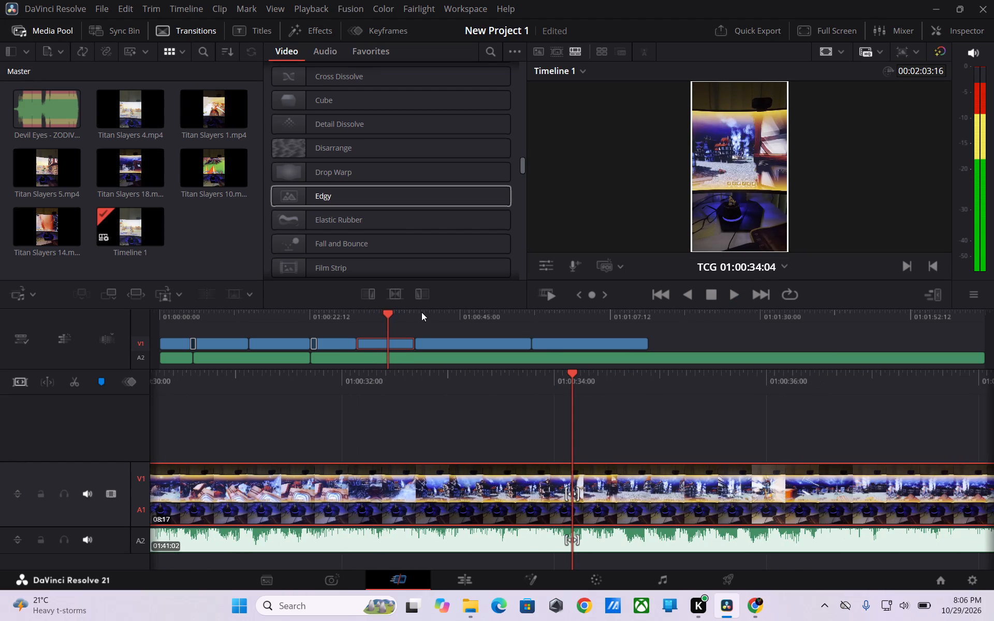
key(ctrl+b)
click(408, 341)
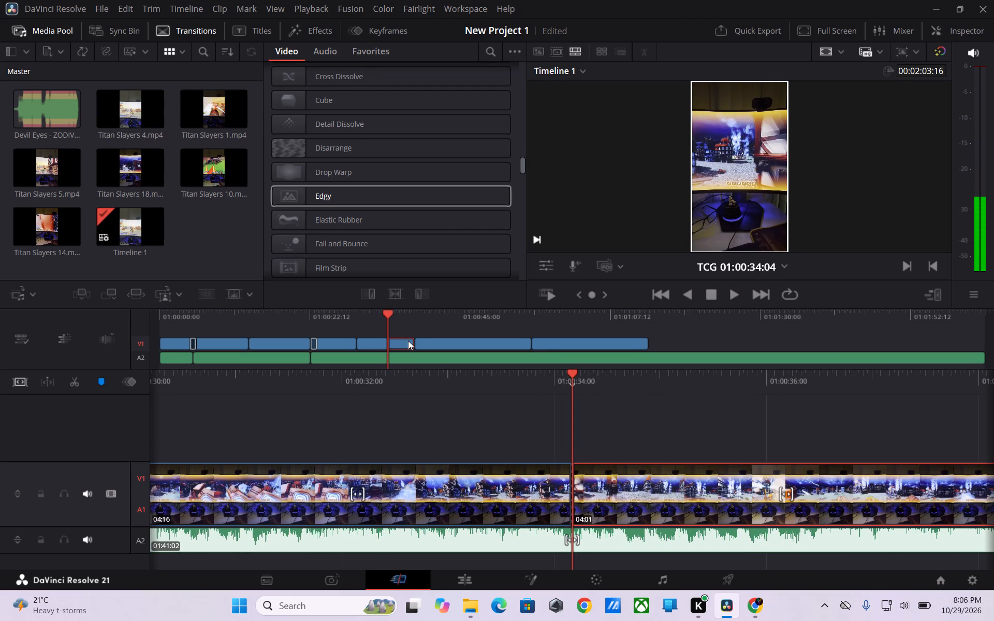
key(Delete)
Move the last two video clips back so they follow the 01:00:34:04 cut one after the other without gaps.
drag(447, 340, 413, 341)
drag(436, 345, 412, 345)
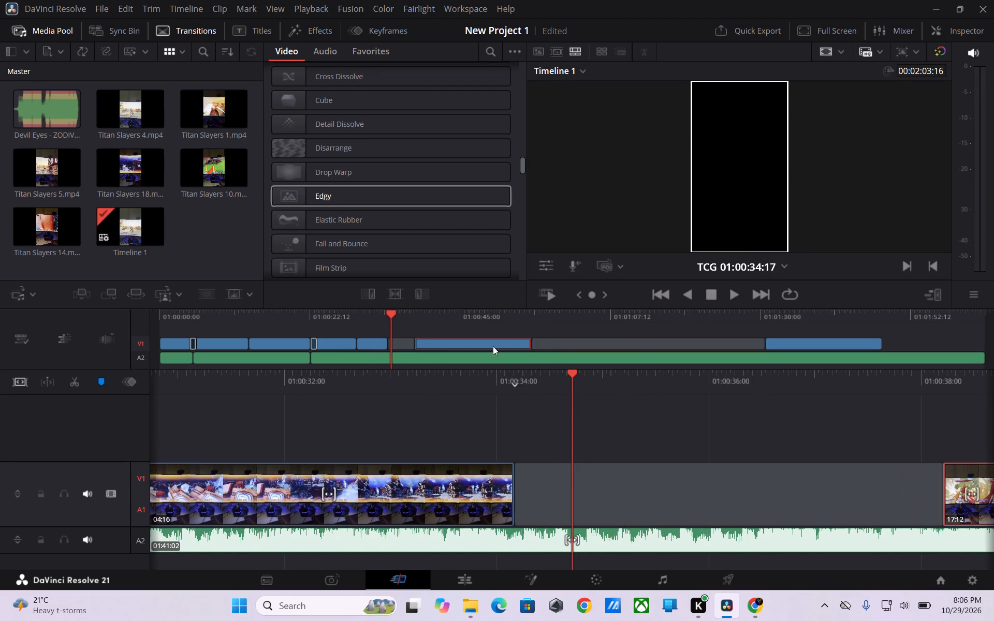
drag(505, 347, 477, 347)
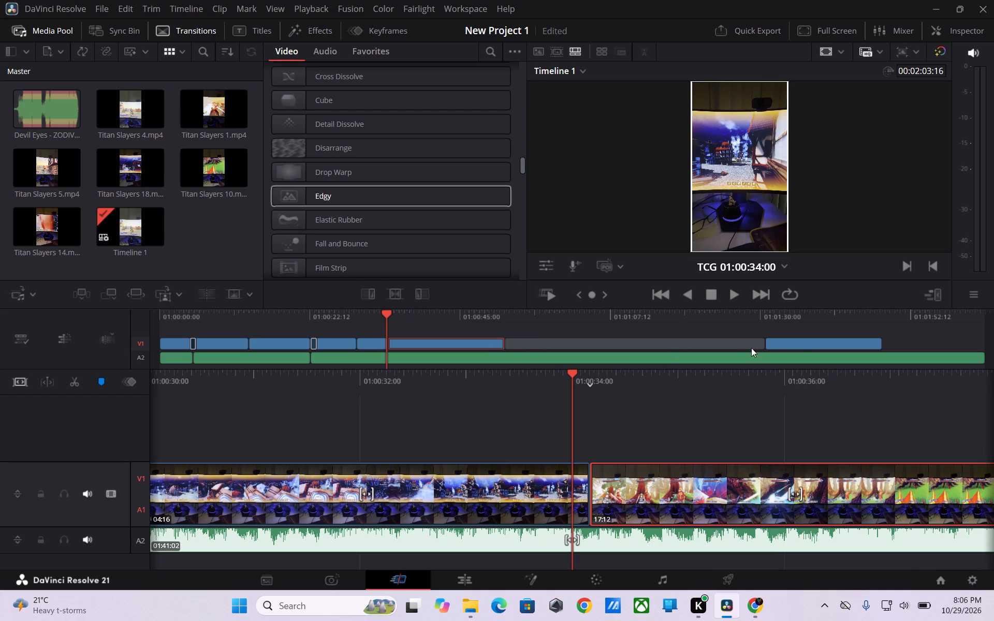
drag(800, 343, 627, 347)
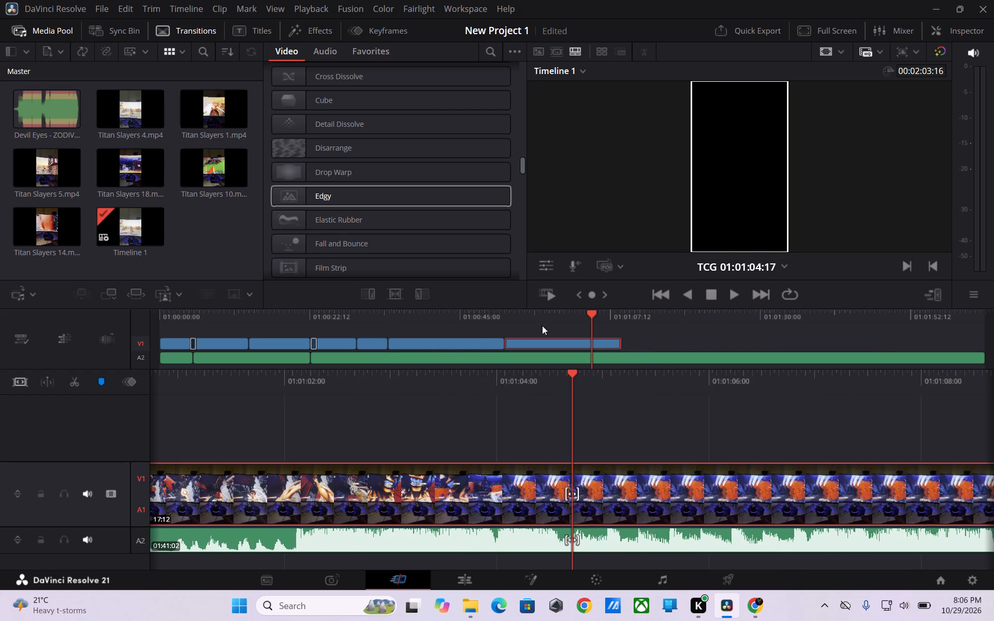
Play across the 01:00:34:04 cut and split the video clip and music at 01:00:42:20.
drag(593, 317, 383, 320)
key(space)
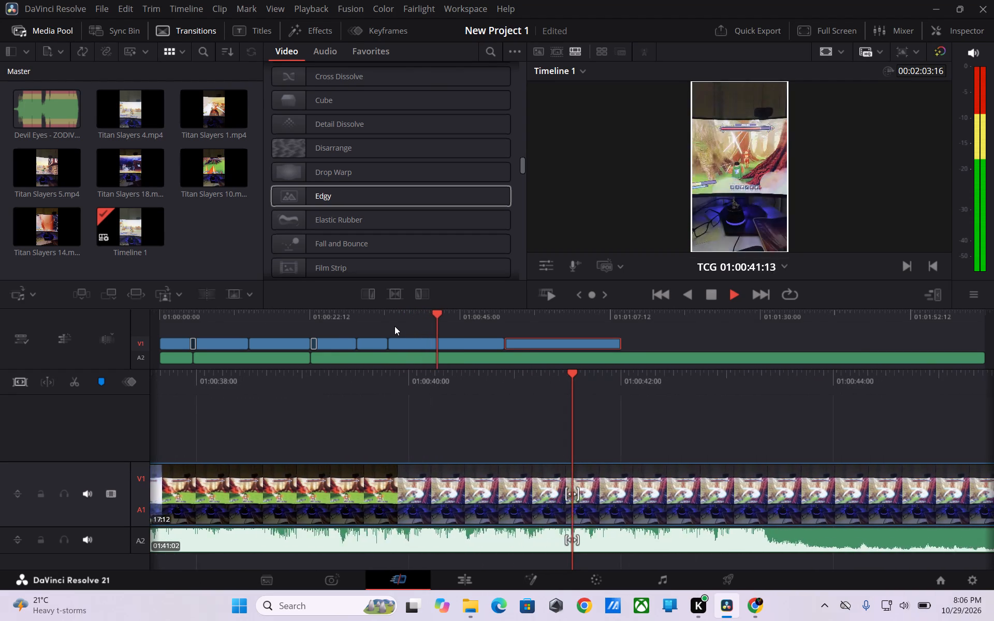
key(space)
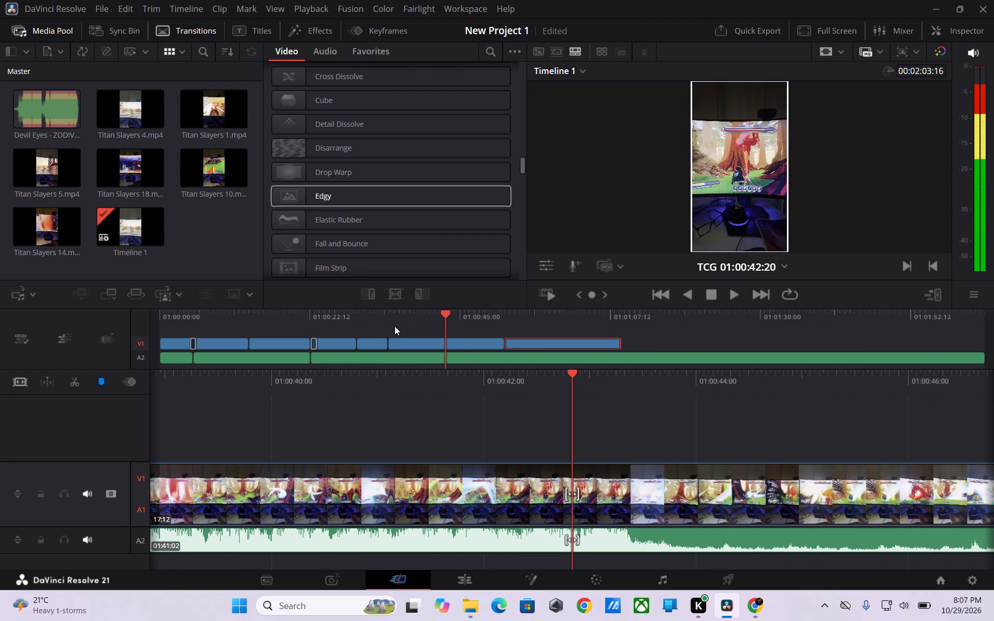
key(ctrl+b)
Delete the remainder of the video clip after 01:00:42:20 and move the last clip back against the cut.
click(479, 338)
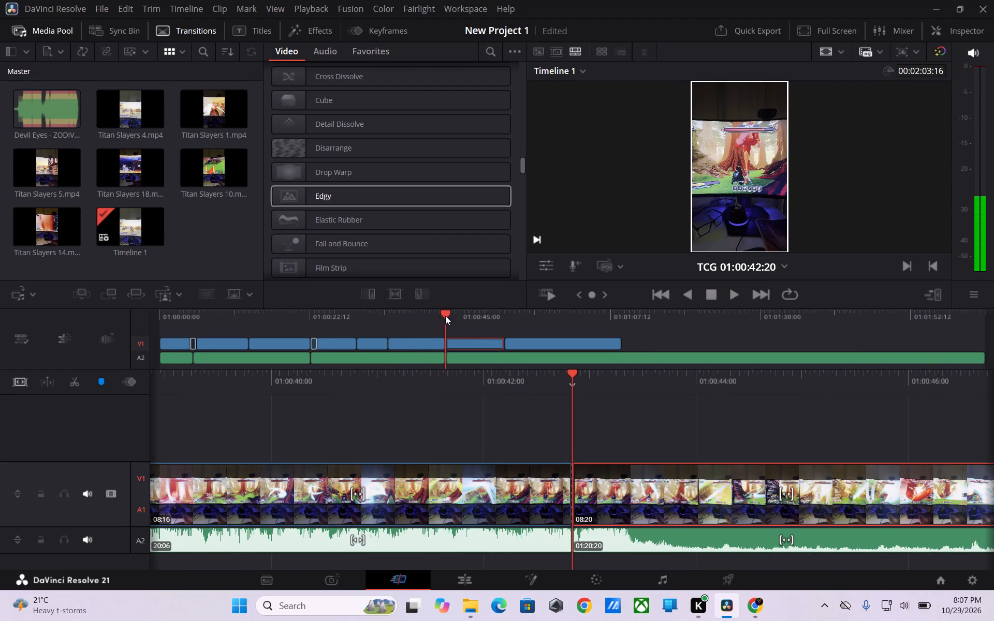
drag(447, 315, 443, 317)
click(466, 344)
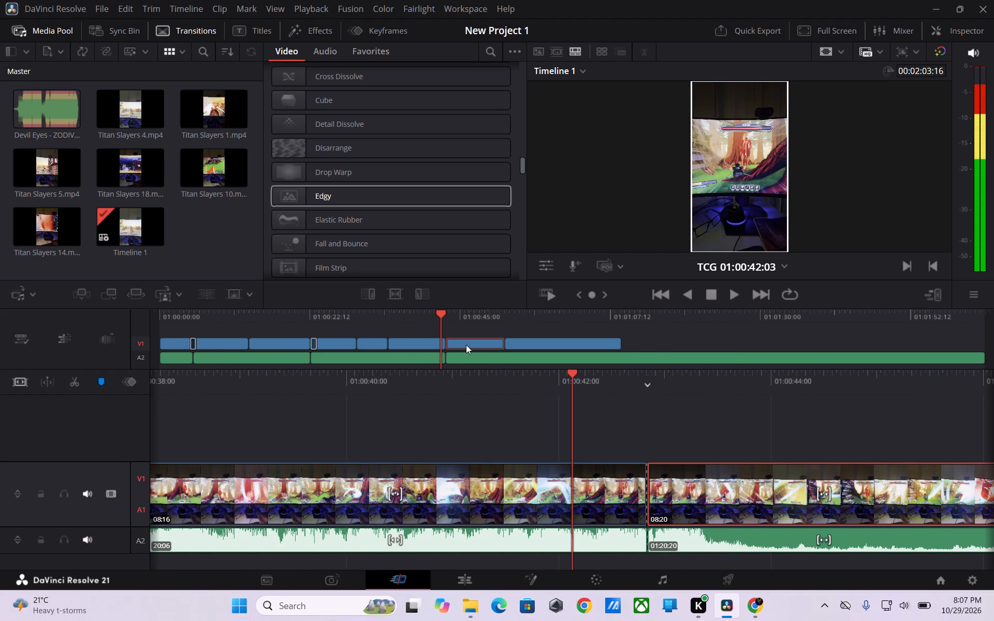
key(Delete)
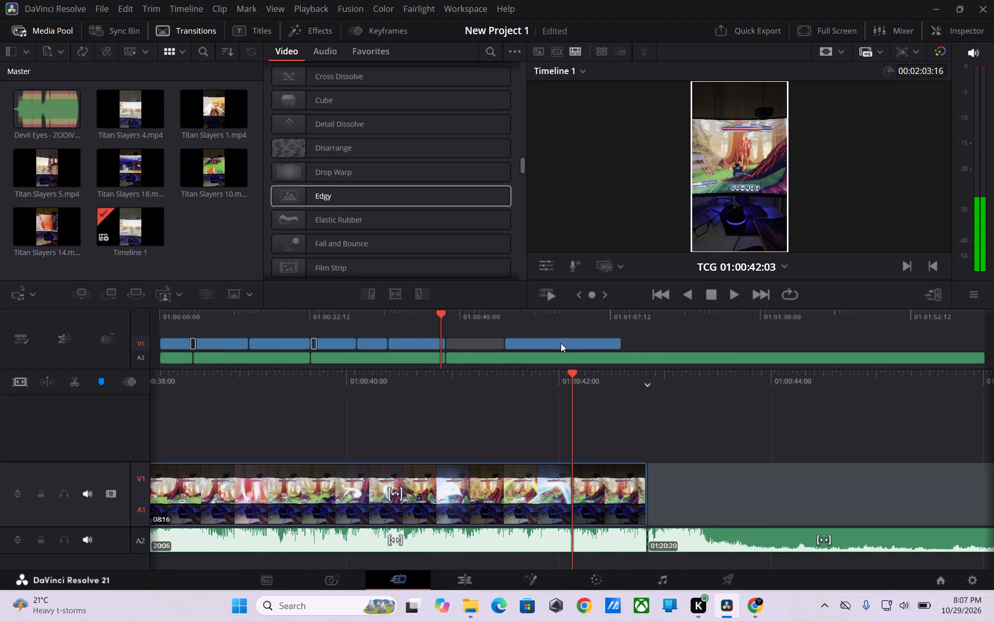
drag(561, 343, 488, 338)
drag(432, 314, 440, 315)
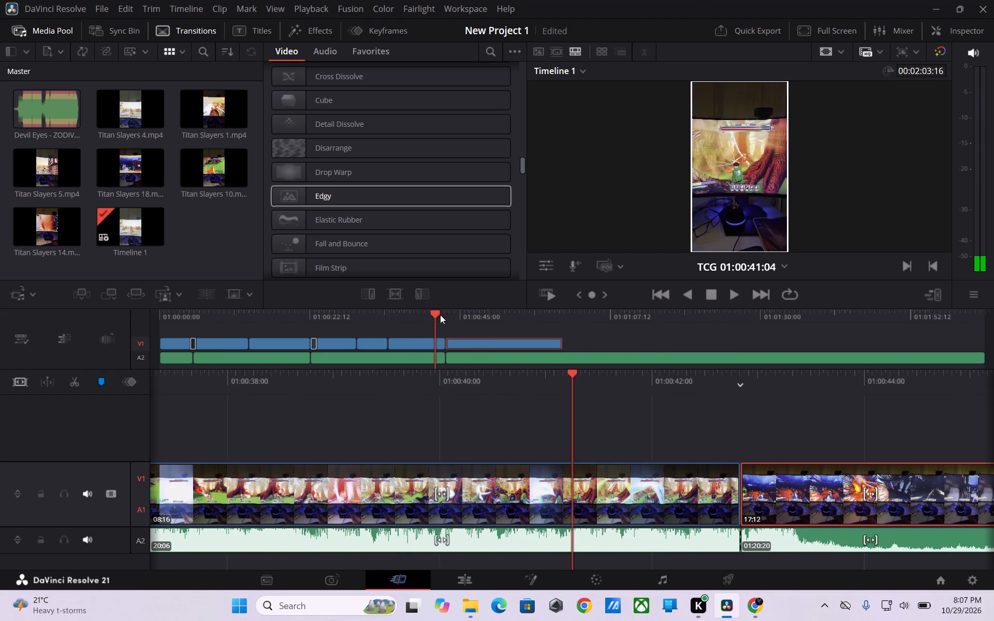
Play on from the 01:00:42:20 cut, split the last video clip at 01:00:53:15 and delete the part after the split.
drag(440, 315, 441, 315)
drag(446, 315, 440, 315)
key(space)
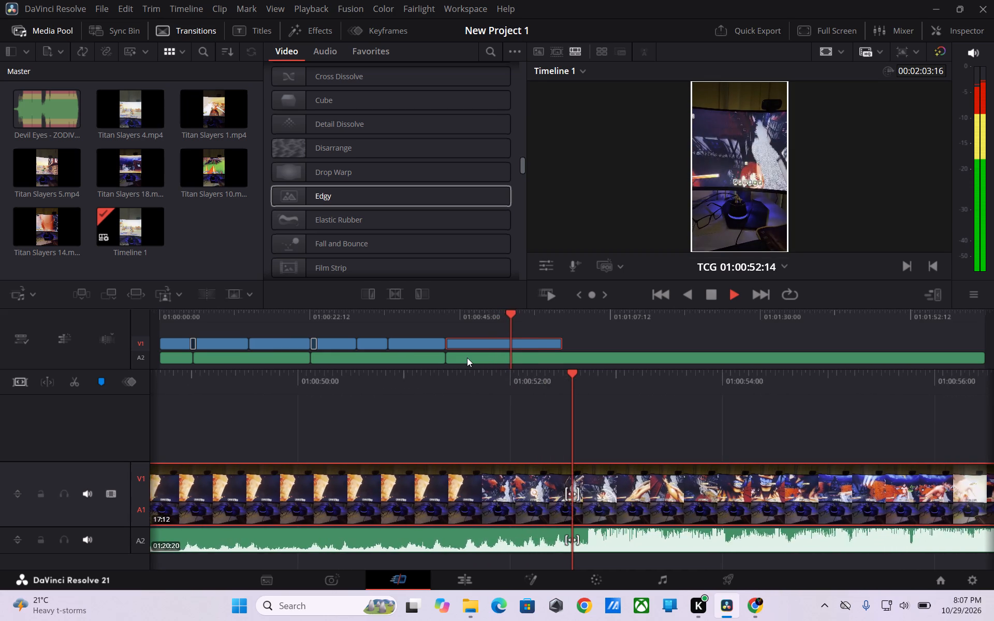
key(space)
key(space)
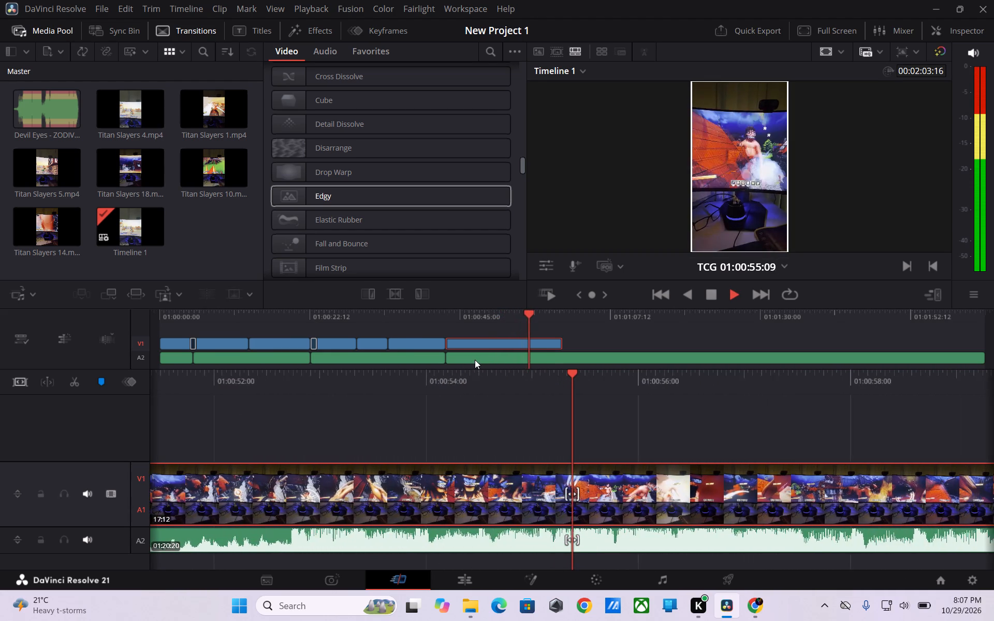
key(space)
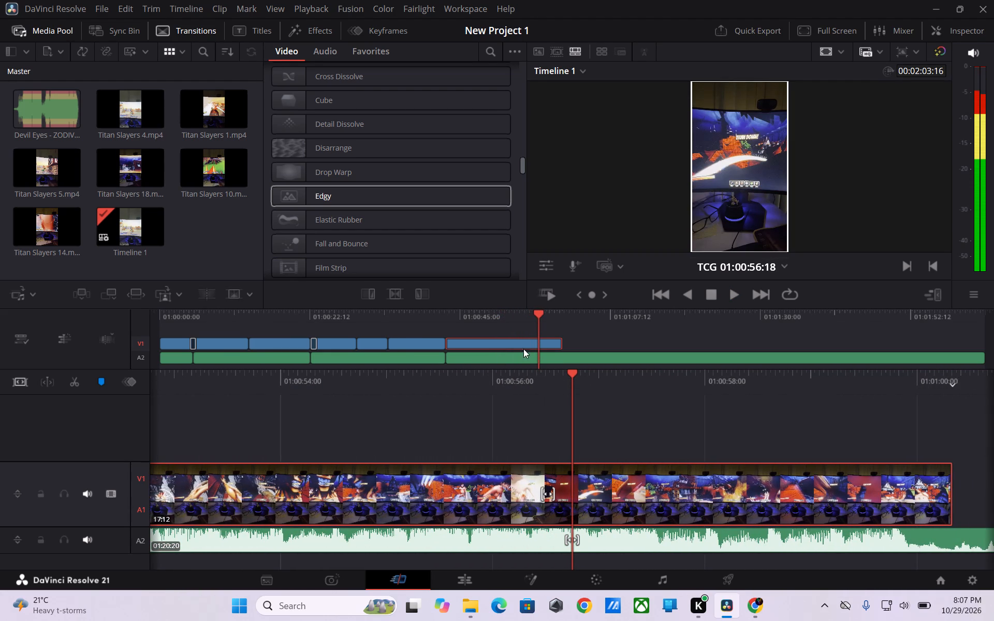
drag(539, 315, 518, 319)
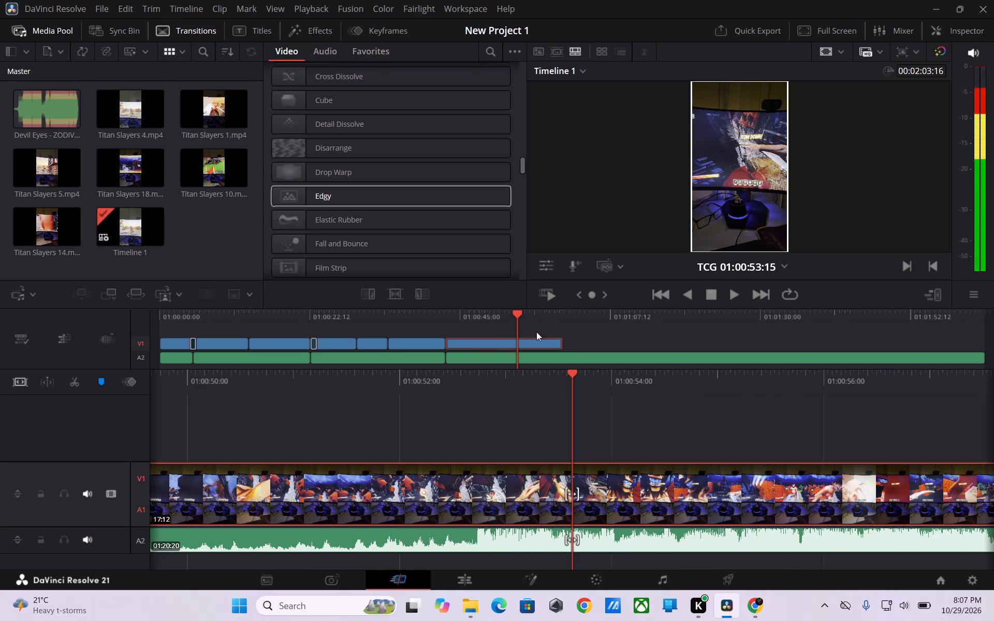
click(551, 342)
key(ctrl+b)
click(551, 346)
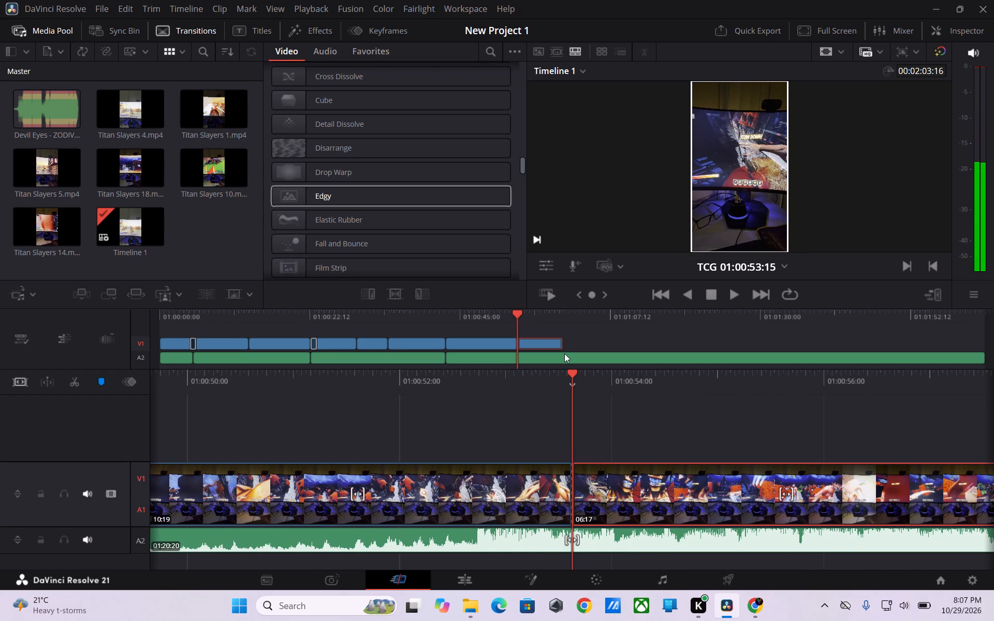
key(Delete)
Split the music at 01:00:53:15 and delete the remainder so it ends with the last video clip.
click(564, 353)
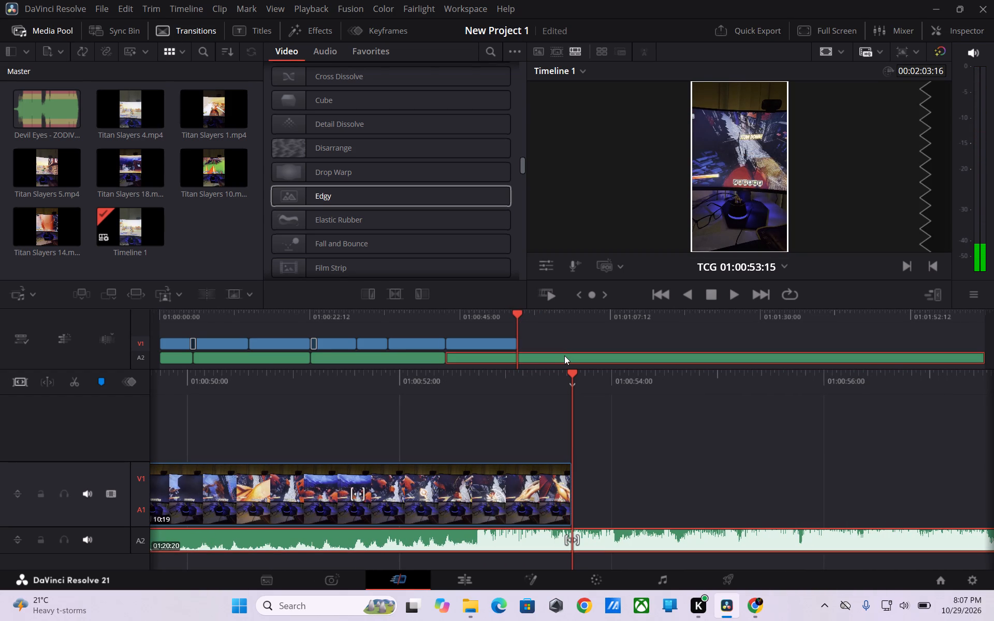
key(ctrl+b)
click(564, 356)
key(Delete)
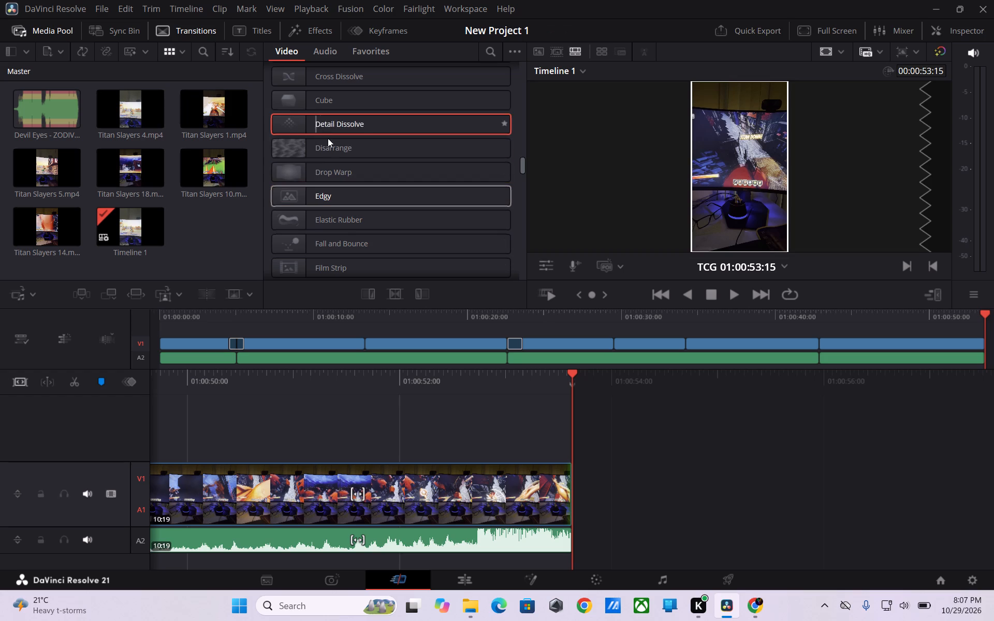
Add transitions at the last three video cuts: Drop Warp at 01:00:29:12, Film Strip at 01:00:34:04 and Glitch at 01:00:42:20.
drag(338, 170, 614, 344)
scroll(357, 241, down, 3)
drag(340, 178, 701, 348)
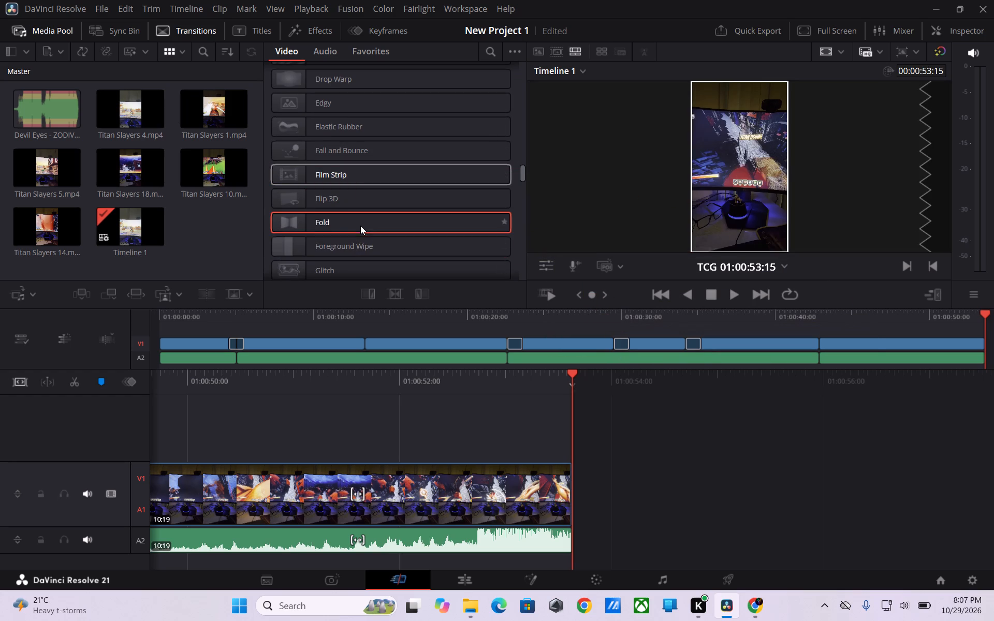
drag(364, 268, 779, 348)
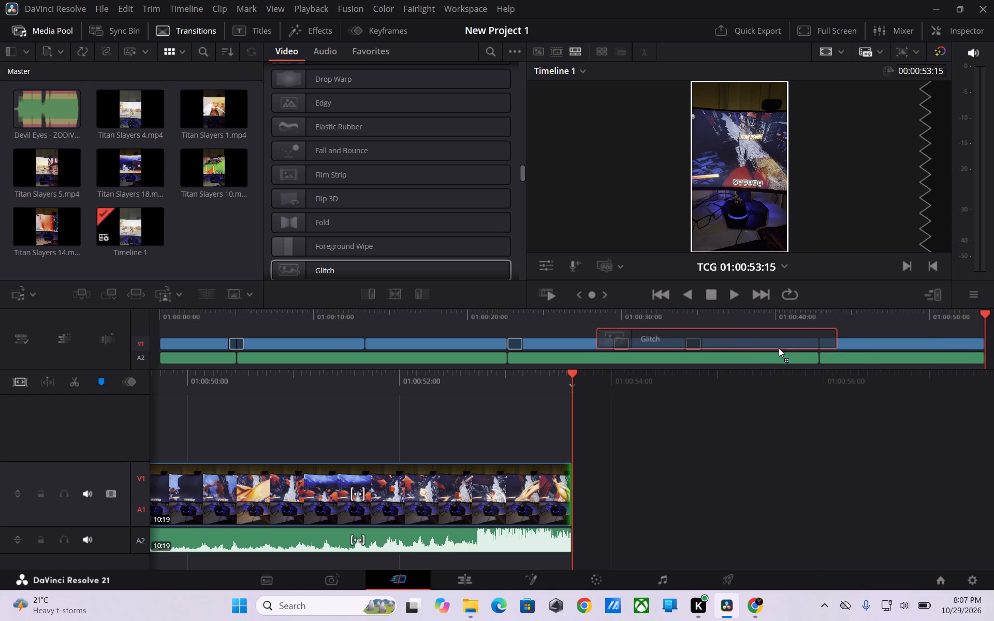
drag(779, 348, 831, 341)
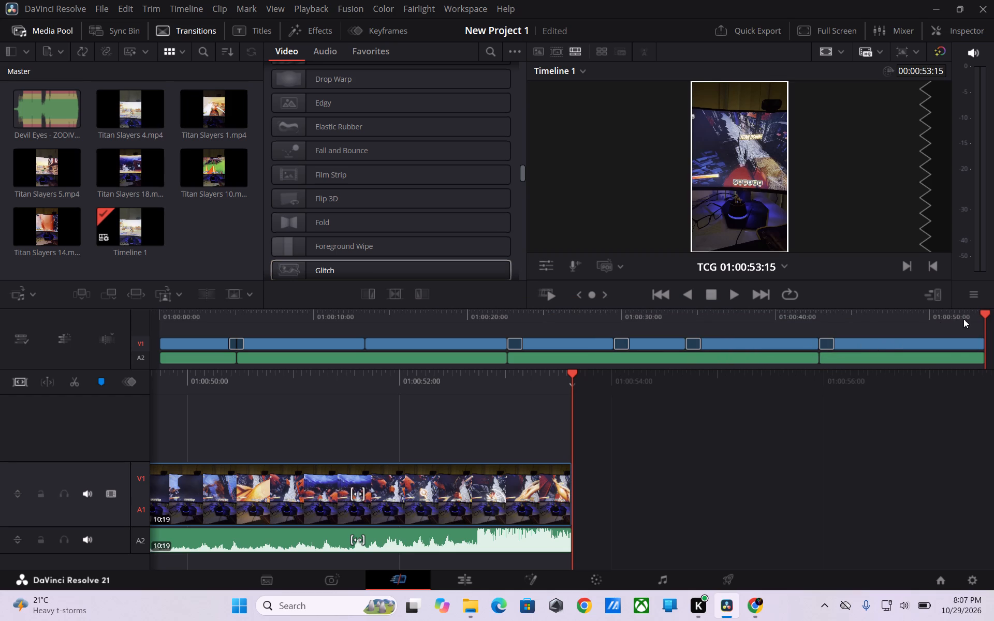
Play the timeline from its start to check the opening of the edit.
drag(987, 314, 84, 297)
key(space)
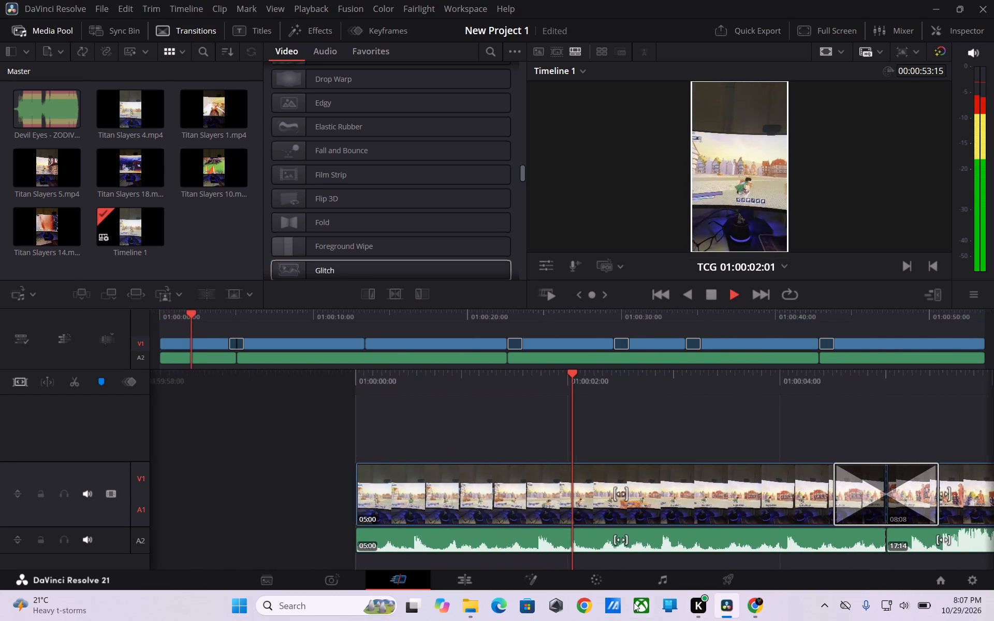
key(space)
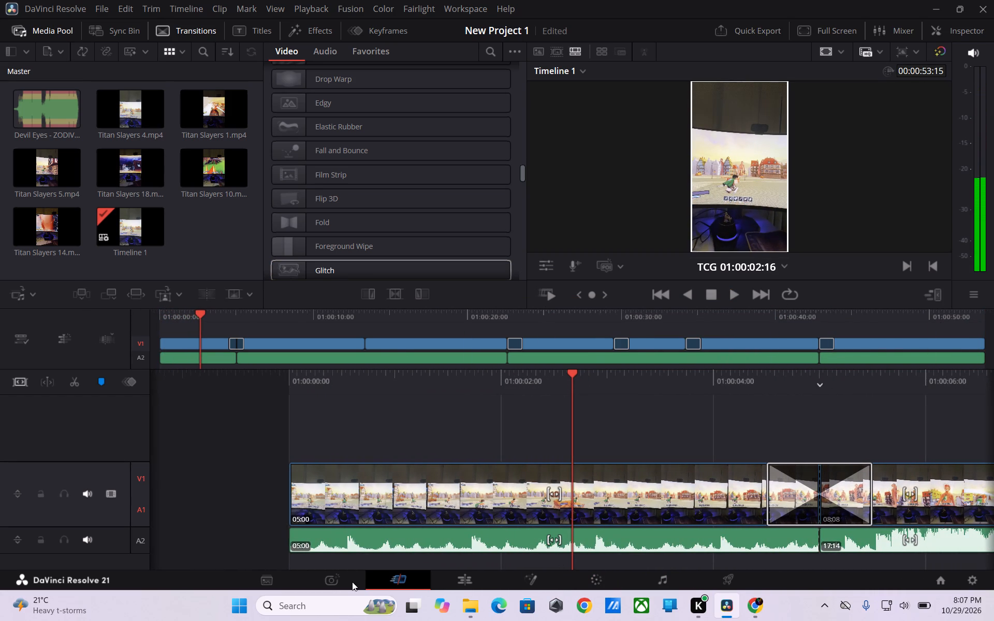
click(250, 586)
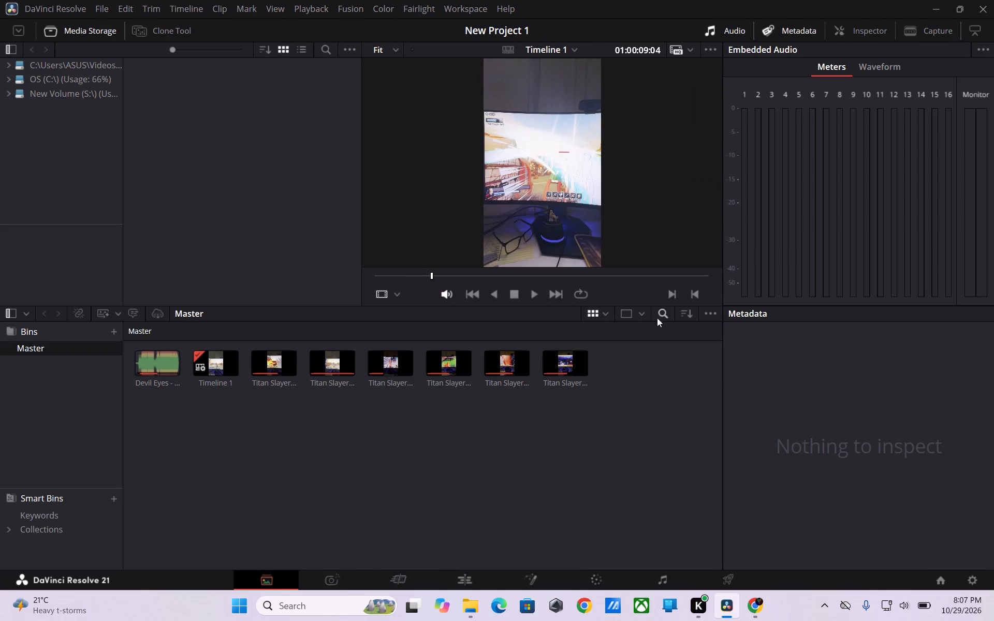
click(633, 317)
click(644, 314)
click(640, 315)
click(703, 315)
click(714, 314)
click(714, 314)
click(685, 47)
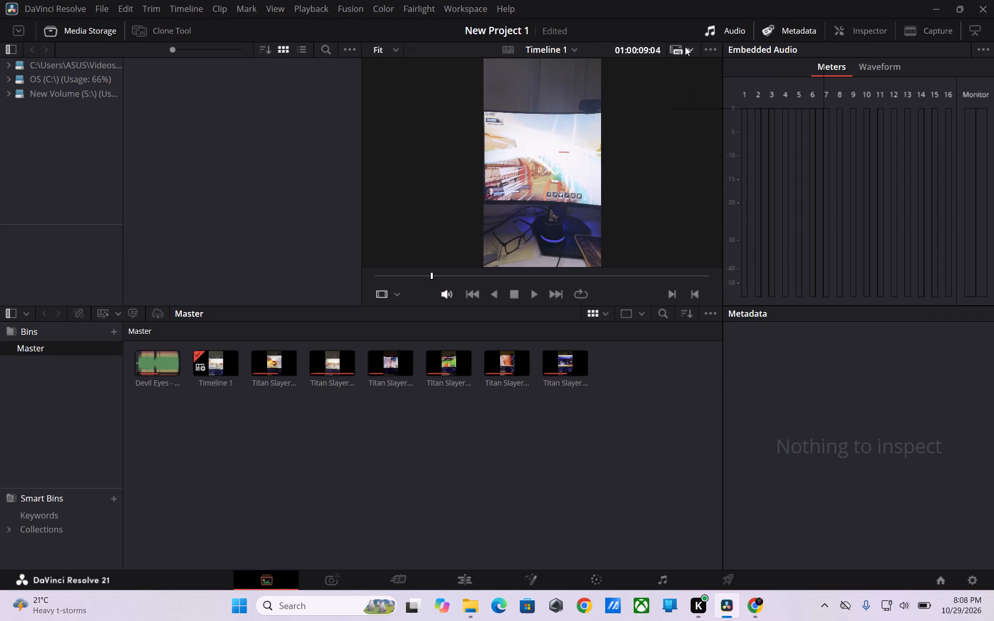